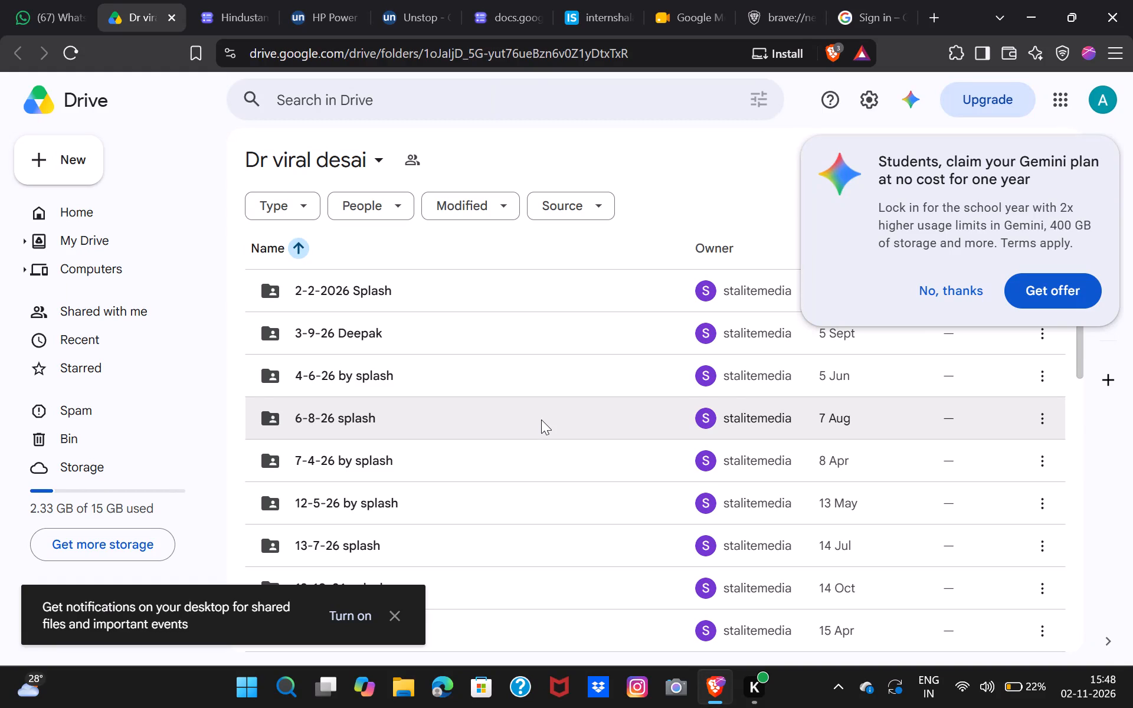
Open the 0.5mL precision subfolder inside the 29-10-26 splash folder, declining the Gemini student offer along the way.
{"action": "scroll", "coordinate": [541, 419], "scroll_direction": "down", "scroll_amount": 6}
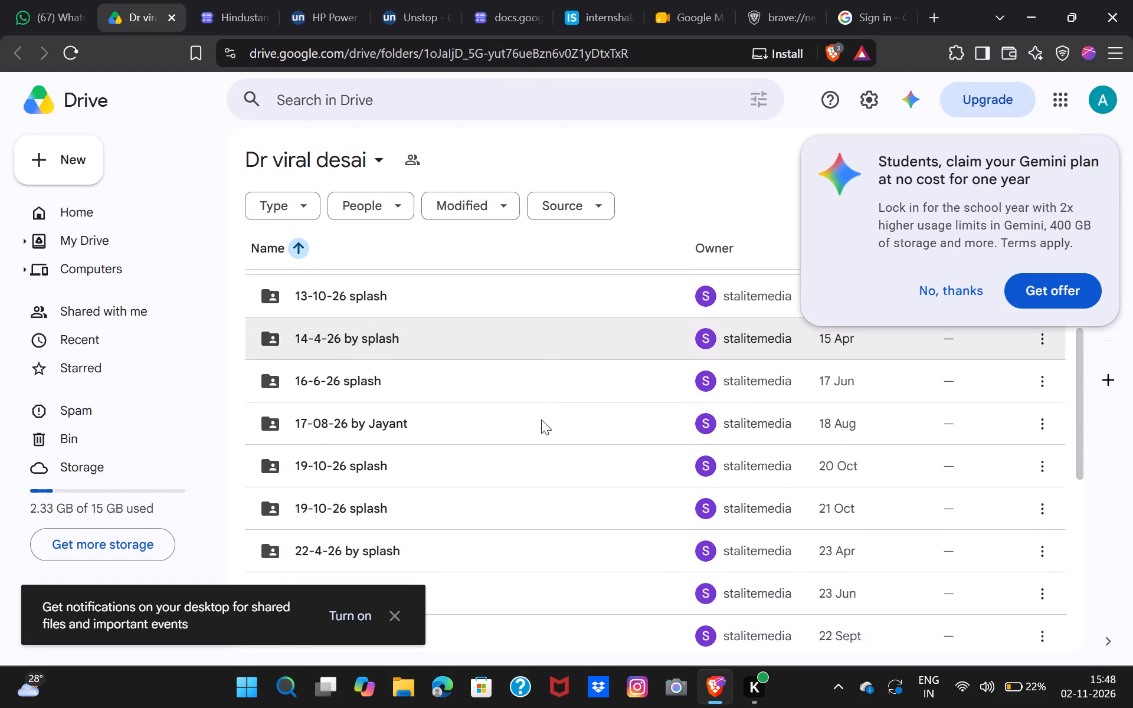
{"action": "scroll", "coordinate": [541, 419], "scroll_direction": "down", "scroll_amount": 5}
{"action": "left_click", "coordinate": [375, 388]}
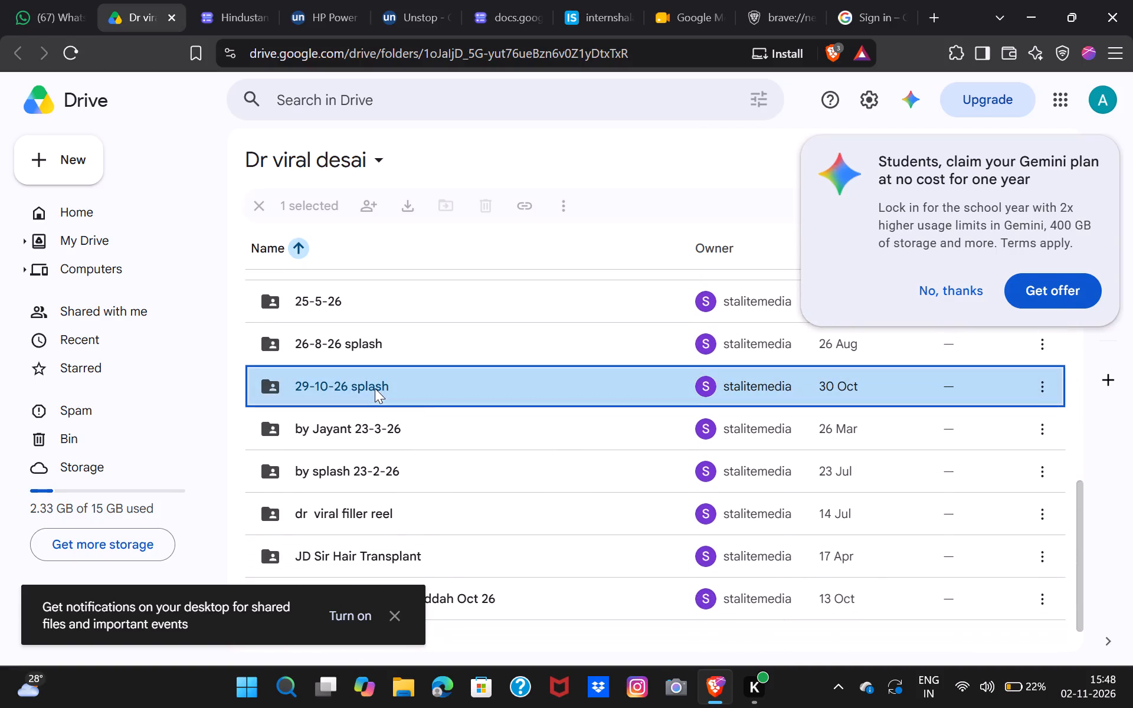
{"action": "double_click", "coordinate": [348, 382]}
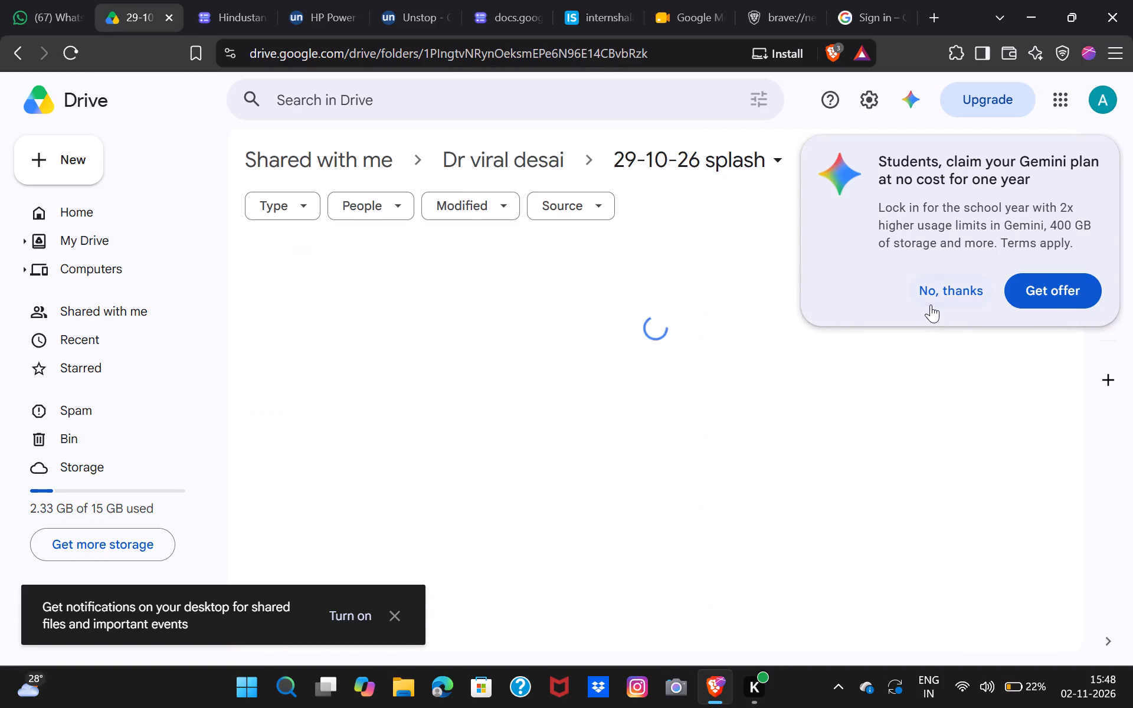
{"action": "left_click", "coordinate": [935, 296]}
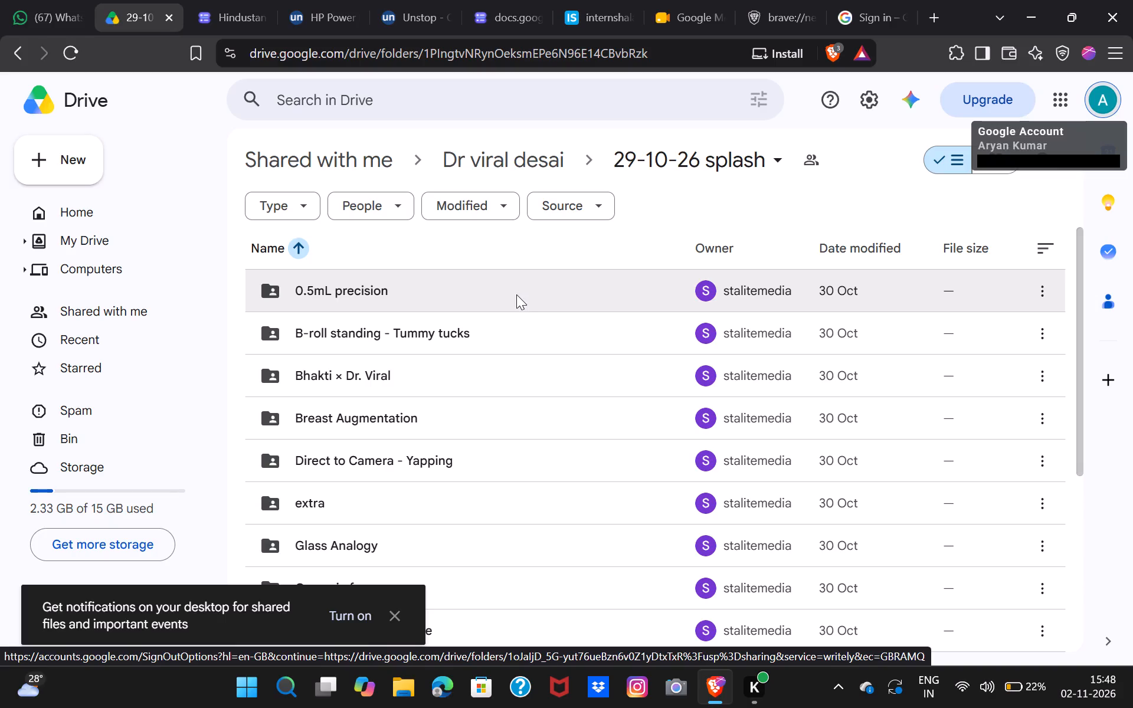
{"action": "double_click", "coordinate": [516, 294]}
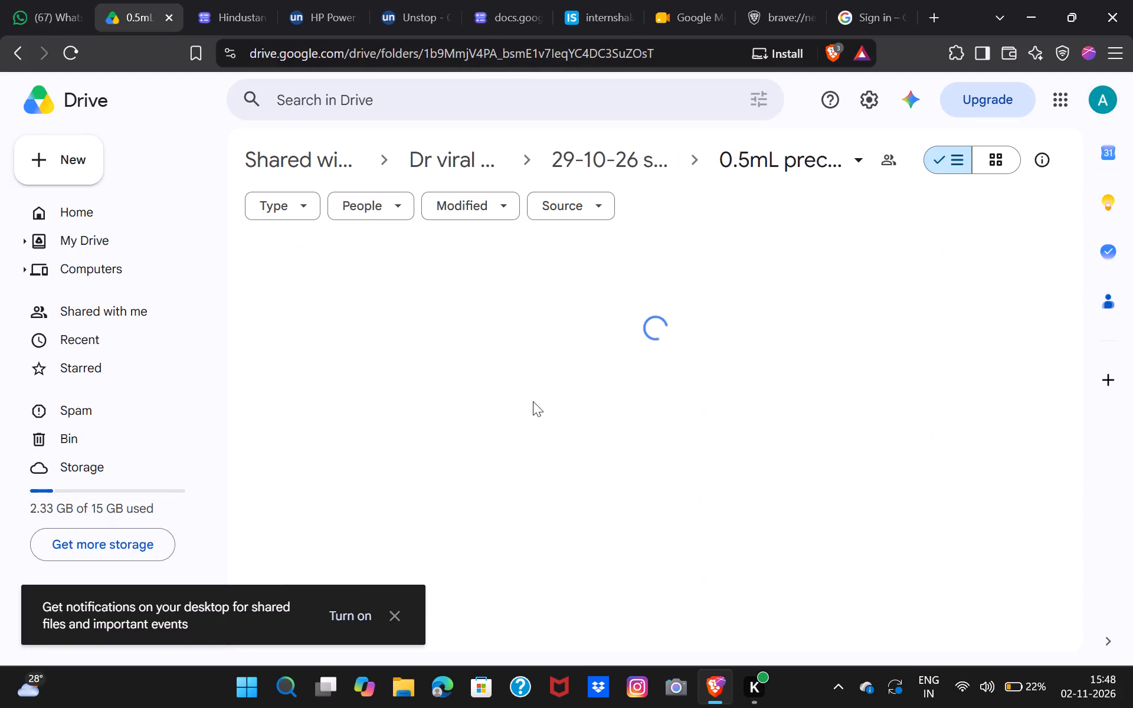
Open C3585.MP4 from the 0.5mL precision folder and skim through its footage, dismissing the desktop notifications offer.
{"action": "scroll", "coordinate": [426, 312], "scroll_direction": "down", "scroll_amount": 6}
{"action": "scroll", "coordinate": [426, 312], "scroll_direction": "up", "scroll_amount": 1}
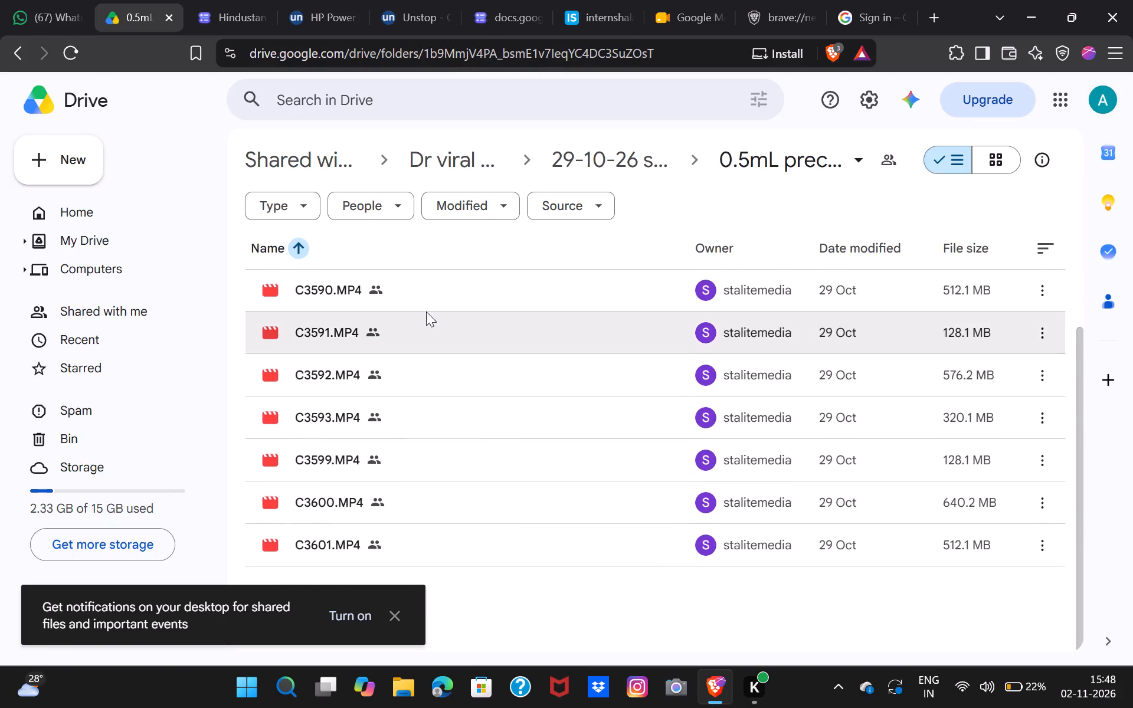
{"action": "scroll", "coordinate": [426, 312], "scroll_direction": "up", "scroll_amount": 1}
{"action": "double_click", "coordinate": [353, 294]}
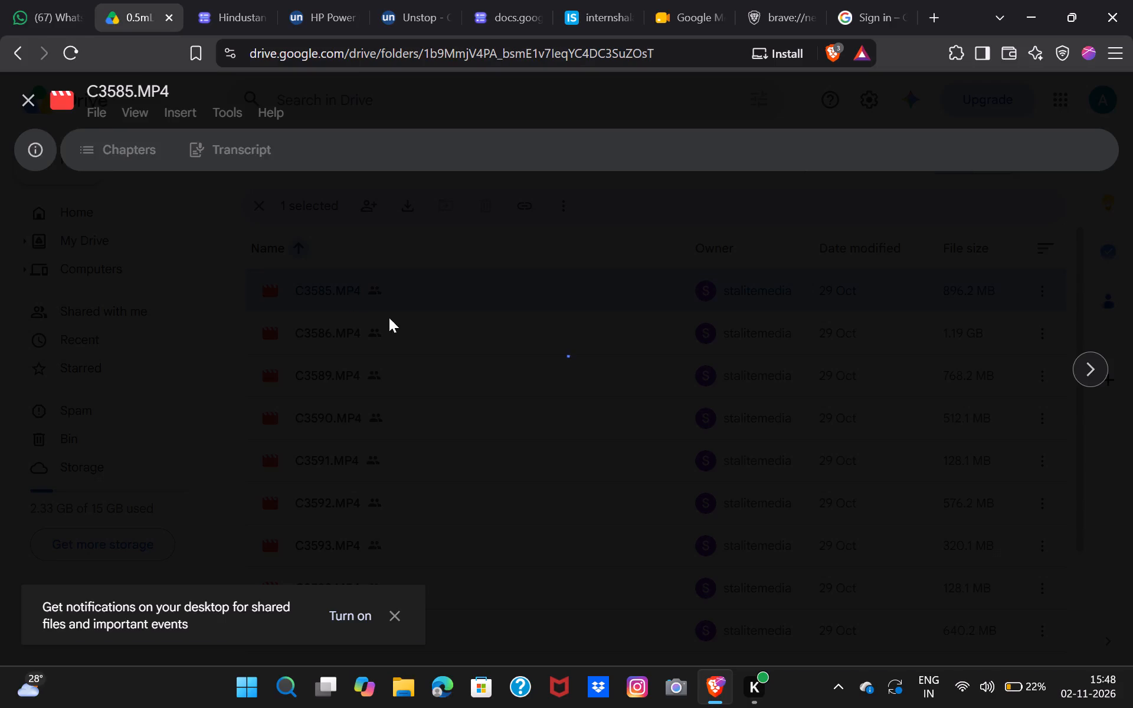
{"action": "left_click", "coordinate": [401, 618]}
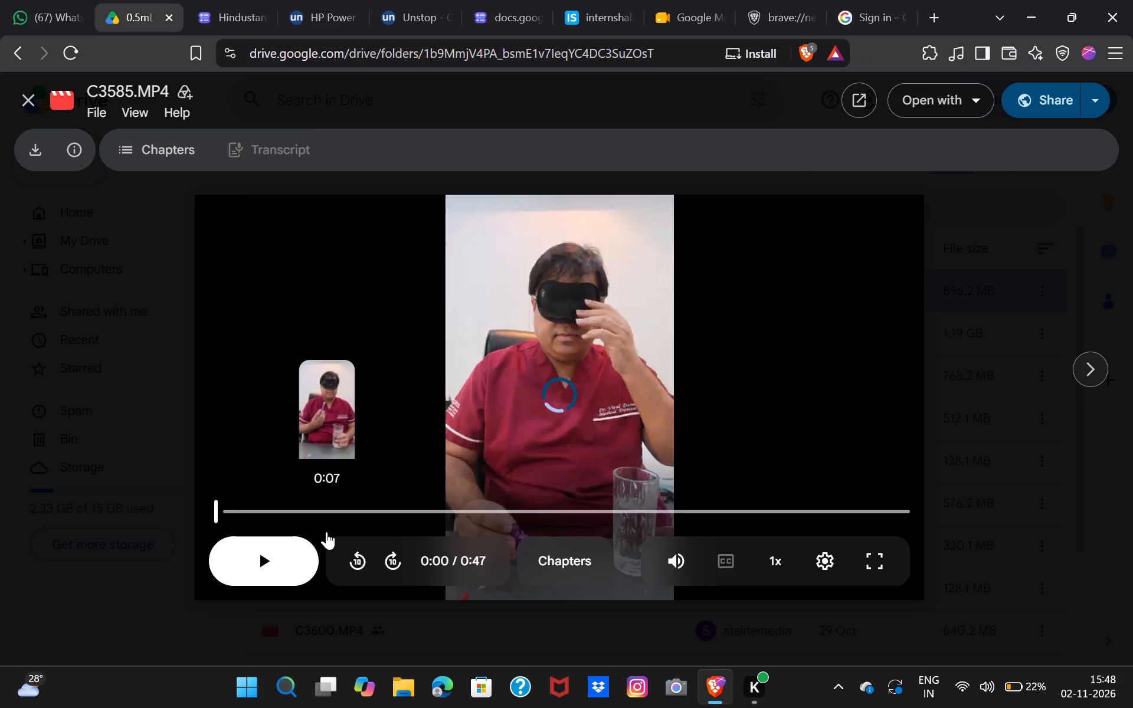
{"action": "left_click", "coordinate": [421, 509]}
{"action": "left_click", "coordinate": [496, 508]}
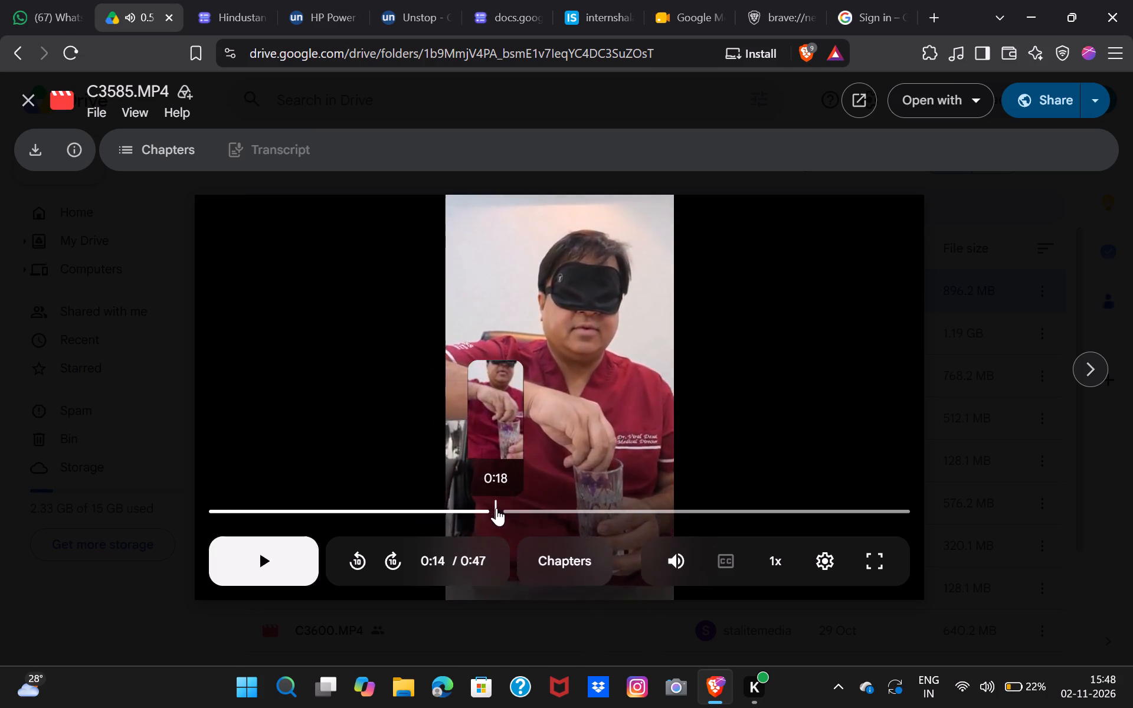
{"action": "left_click", "coordinate": [526, 510]}
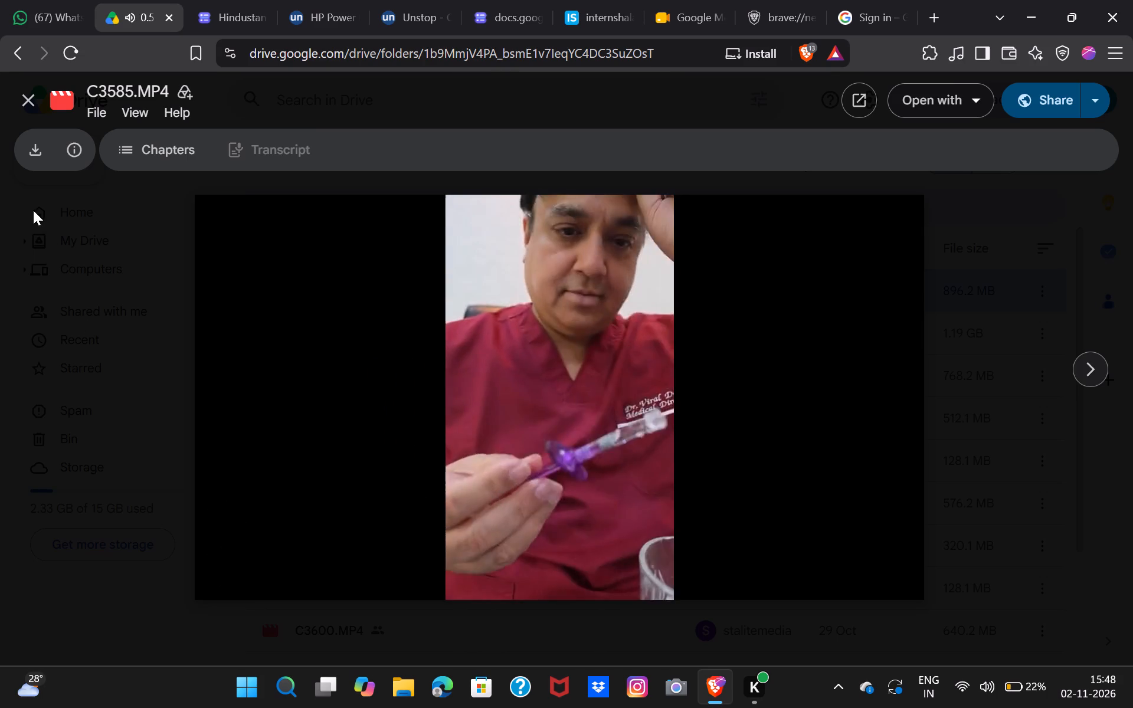
Download C3585.MP4 without a virus scan, saving it under its existing name in the Downloads folder.
{"action": "left_click", "coordinate": [31, 154]}
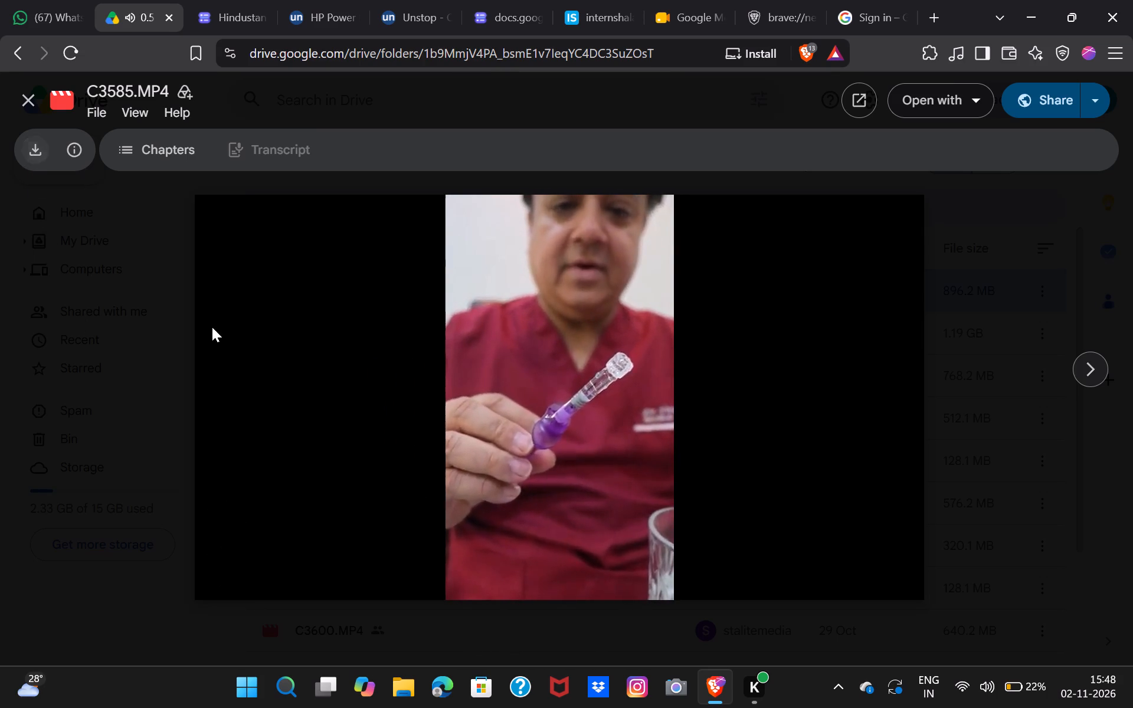
{"action": "left_click", "coordinate": [26, 155]}
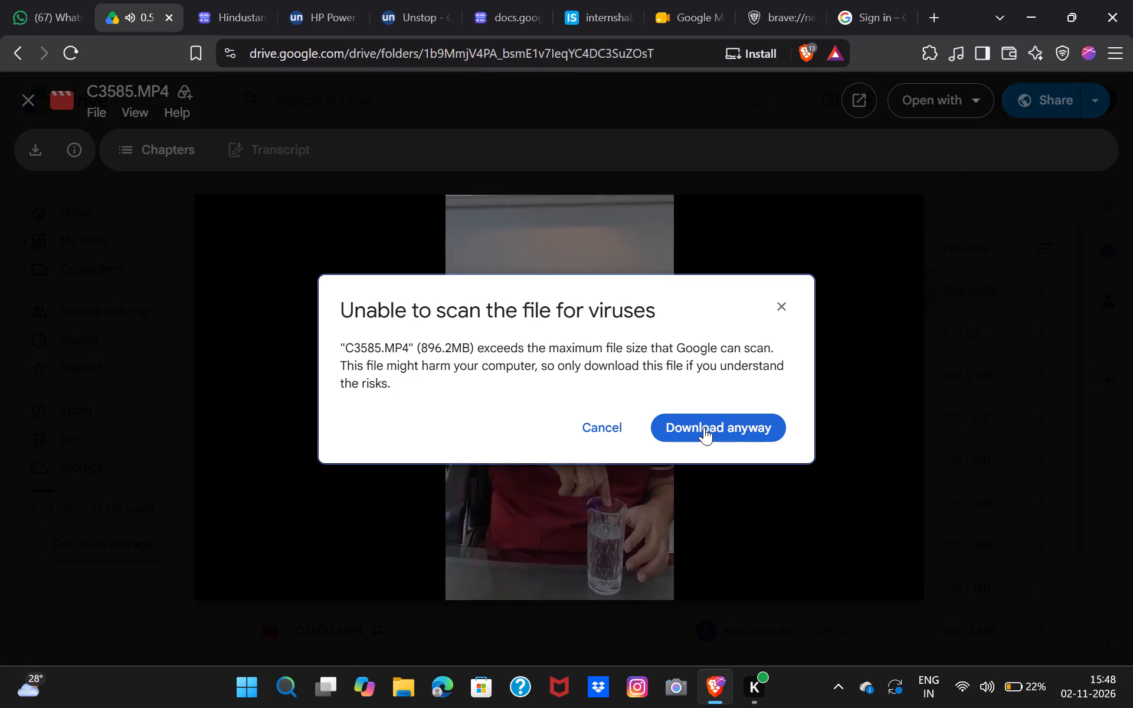
{"action": "left_click", "coordinate": [704, 428]}
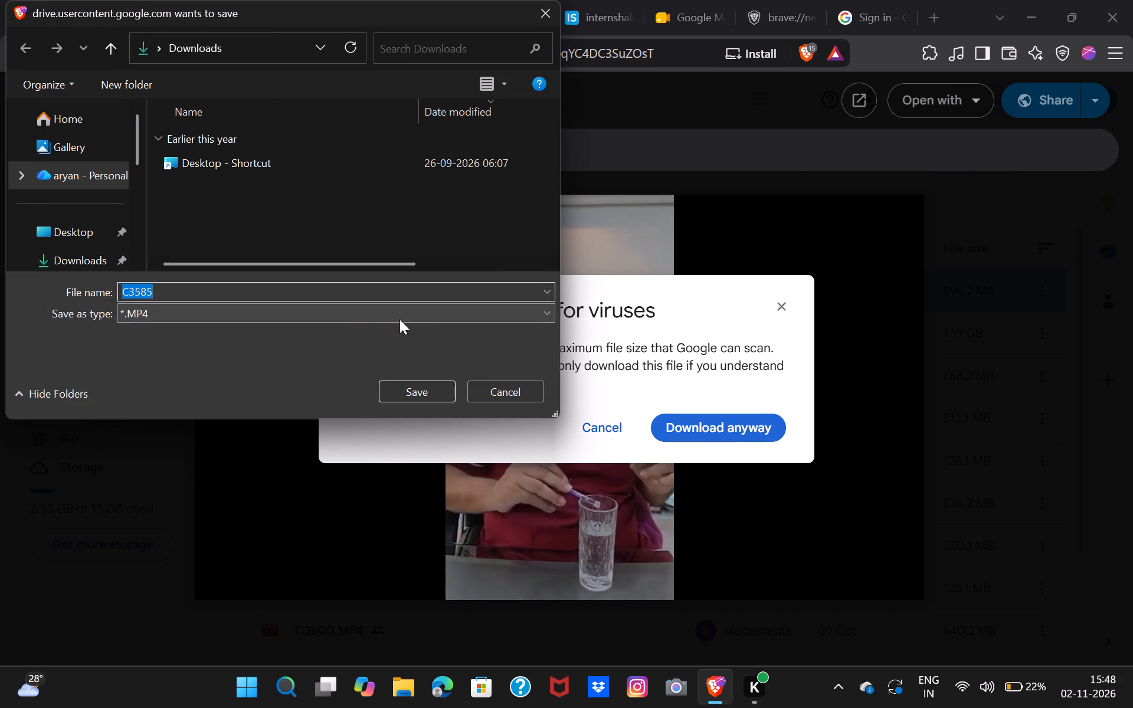
{"action": "left_click", "coordinate": [407, 386]}
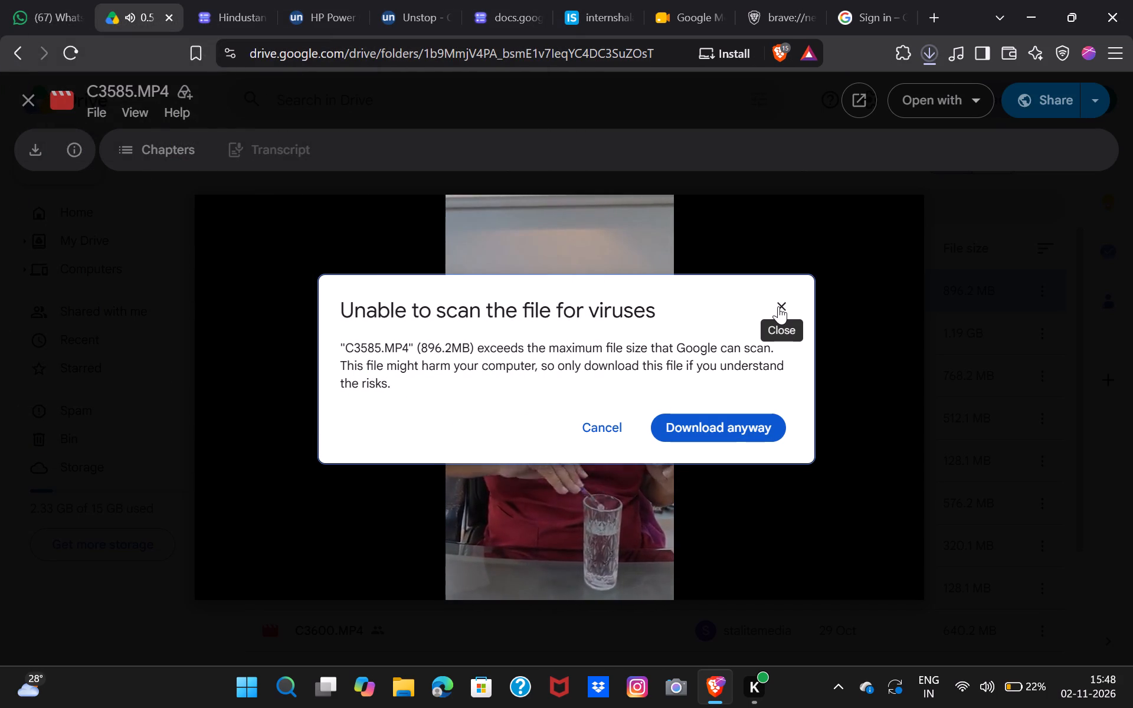
{"action": "left_click", "coordinate": [778, 306]}
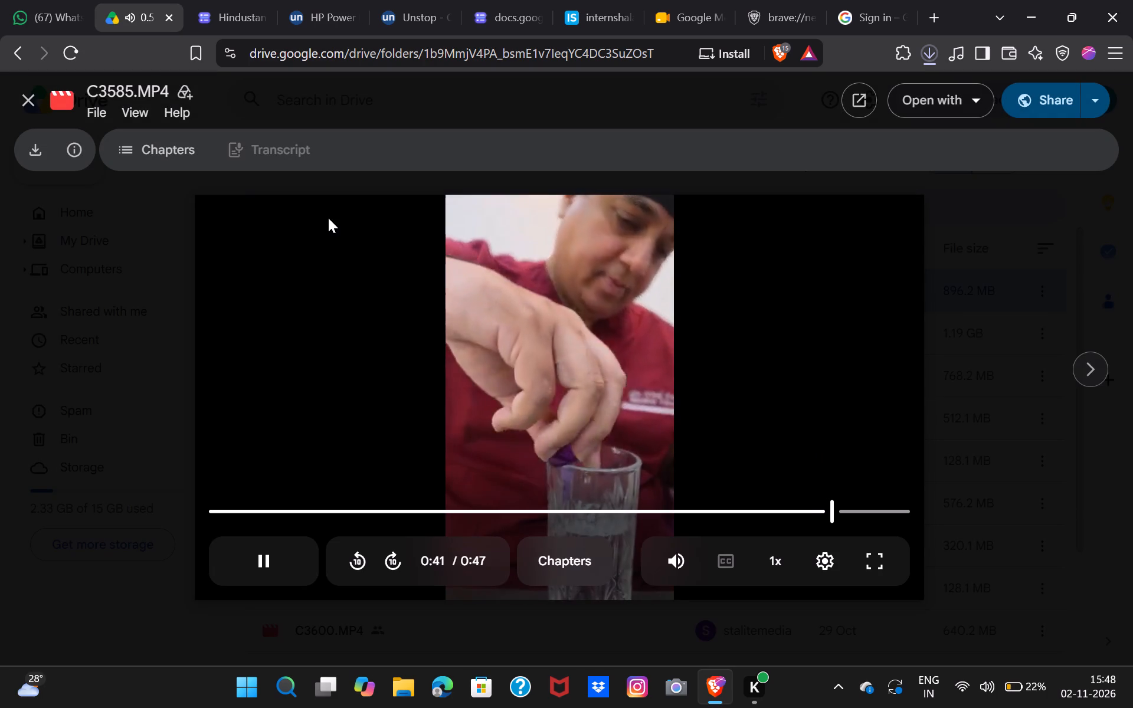
Look through the clips following C3585.MP4 as far as C3592.MP4, and go back to play C3591.MP4.
{"action": "key", "text": "Right"}
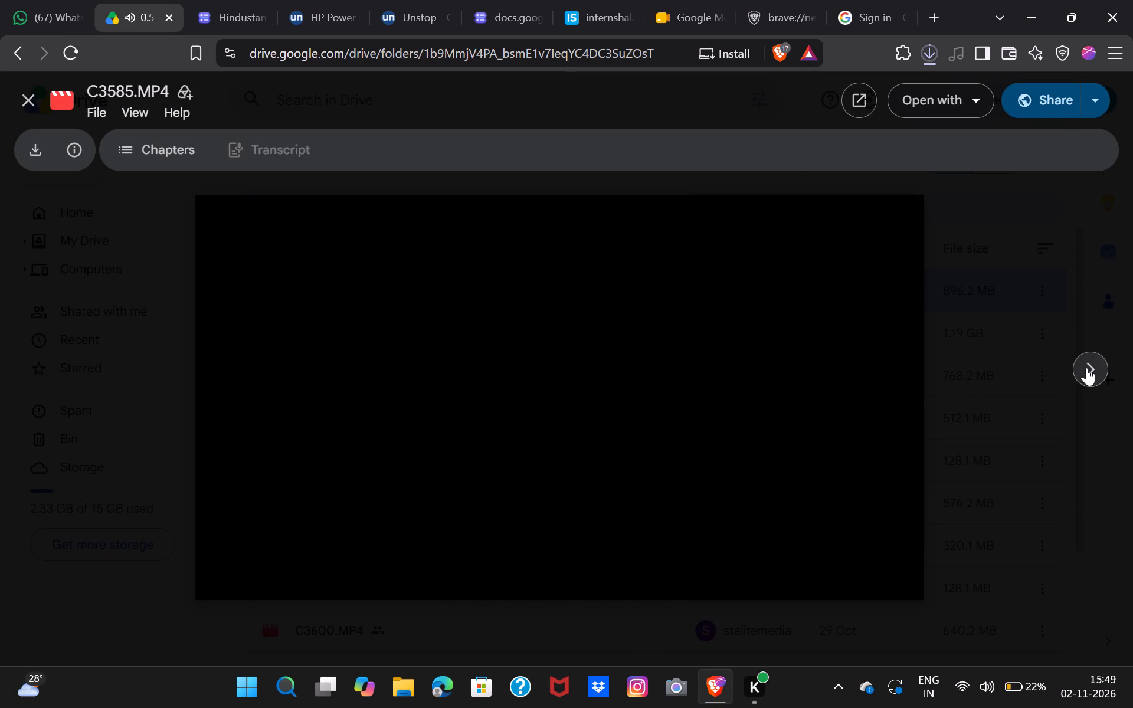
{"action": "left_click", "coordinate": [1086, 368]}
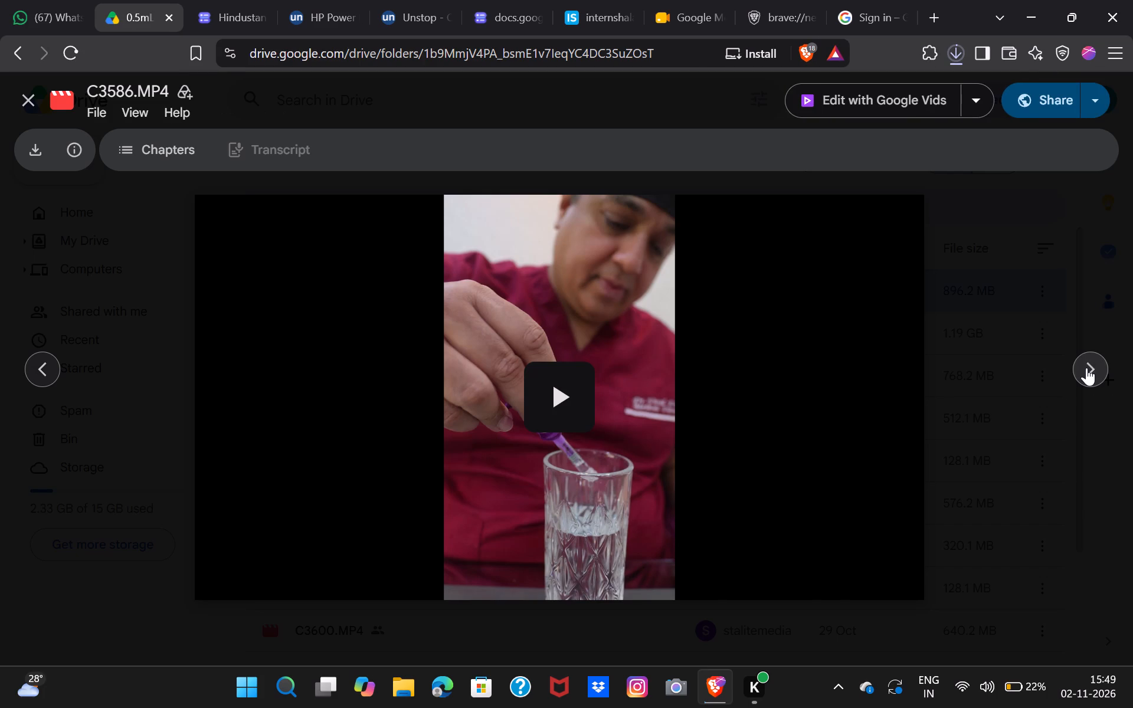
{"action": "left_click", "coordinate": [1086, 368]}
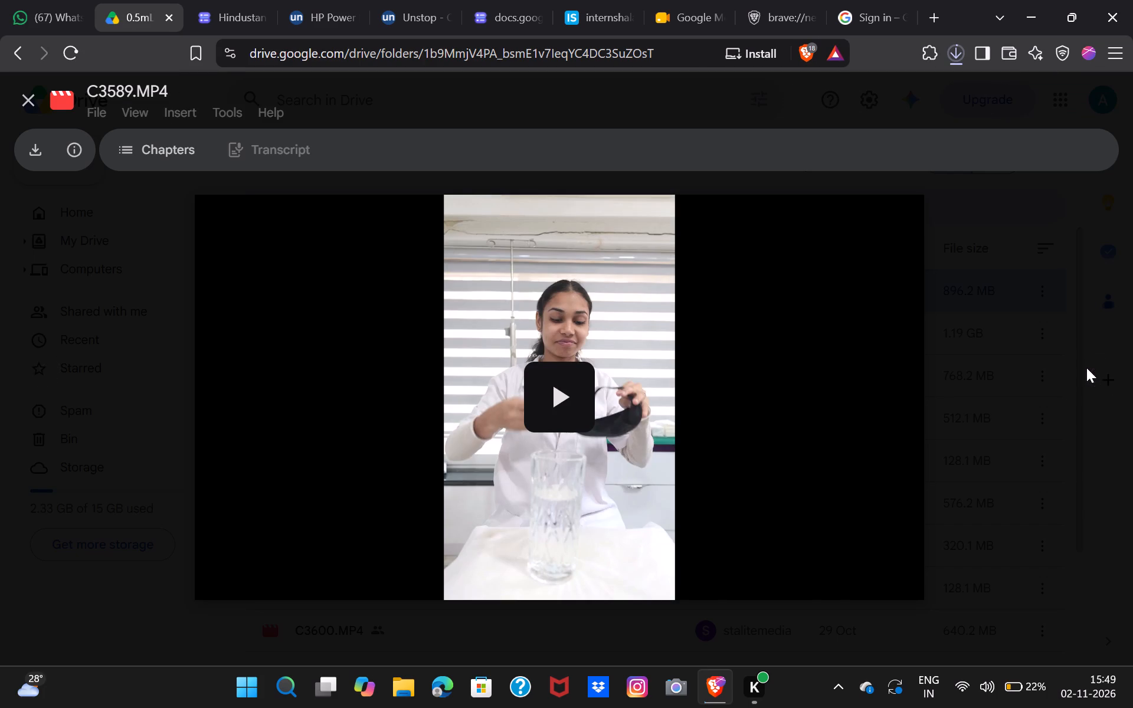
{"action": "left_click", "coordinate": [1095, 368]}
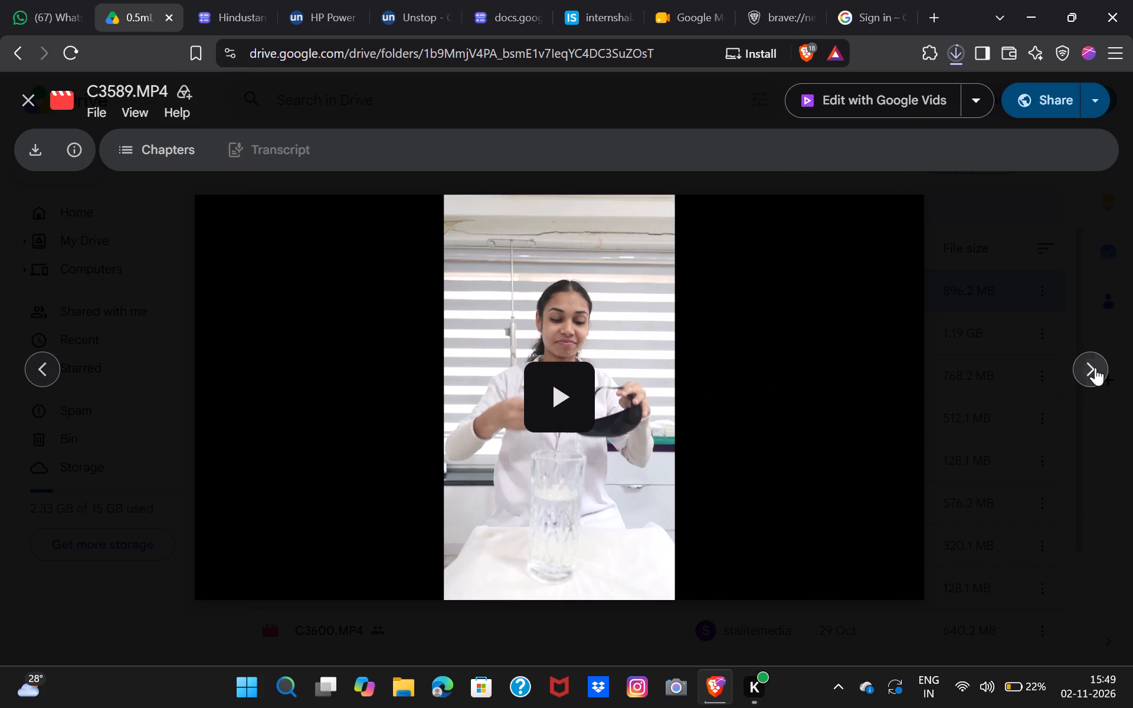
{"action": "left_click", "coordinate": [1079, 370]}
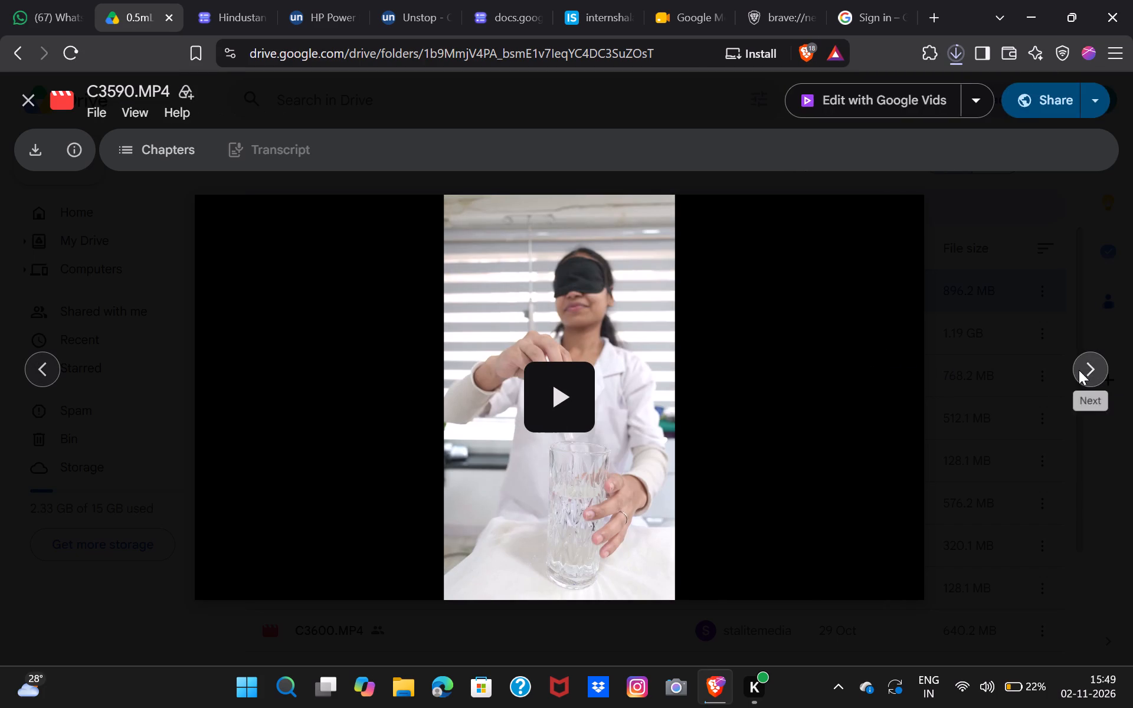
{"action": "left_click", "coordinate": [1079, 370]}
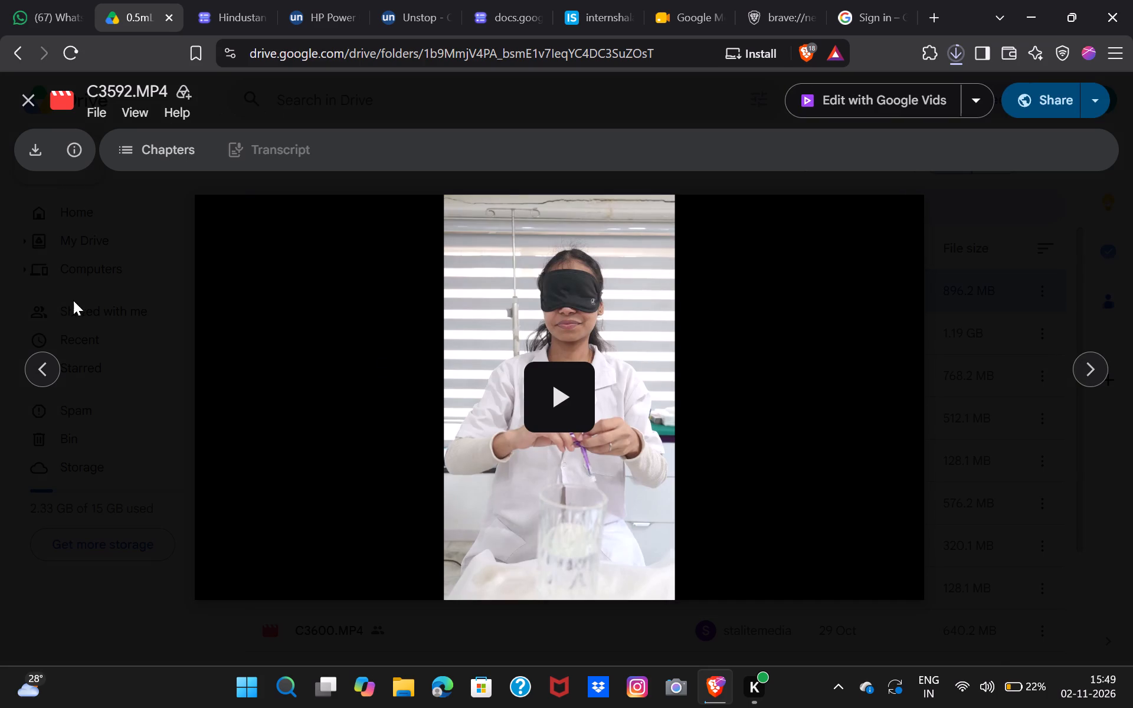
{"action": "left_click", "coordinate": [44, 362]}
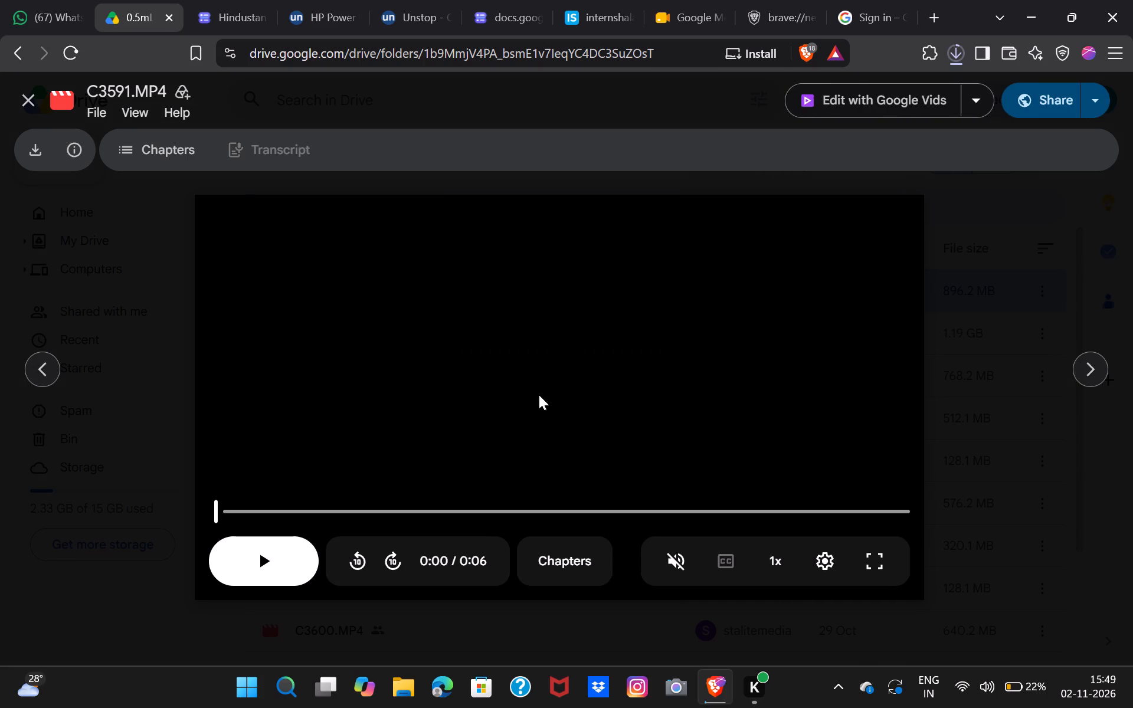
{"action": "left_click", "coordinate": [276, 581]}
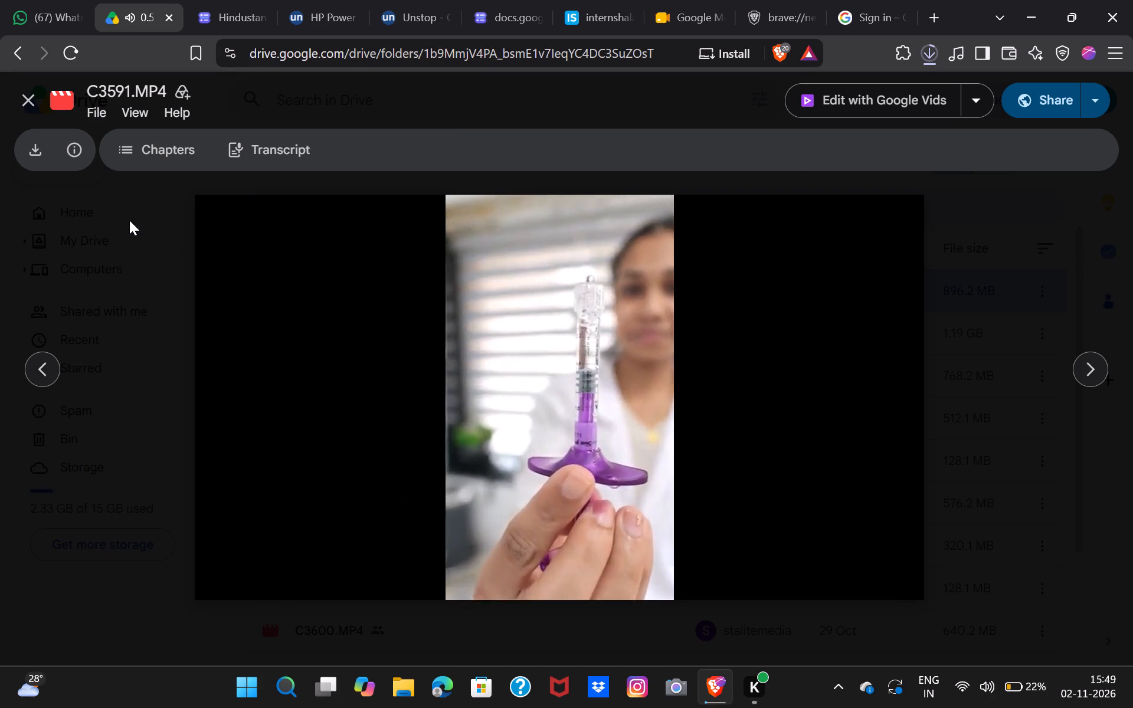
Download C3591.MP4 to the Downloads folder under its existing name and check the download progress.
{"action": "left_click", "coordinate": [33, 149]}
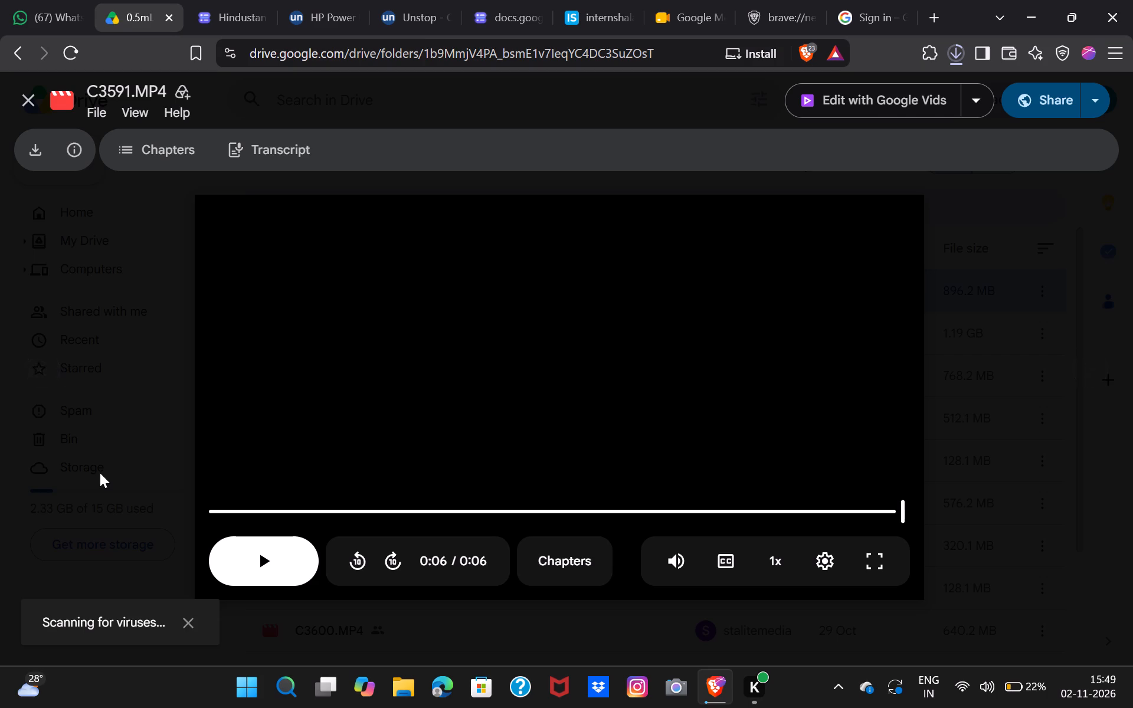
{"action": "left_click", "coordinate": [732, 435]}
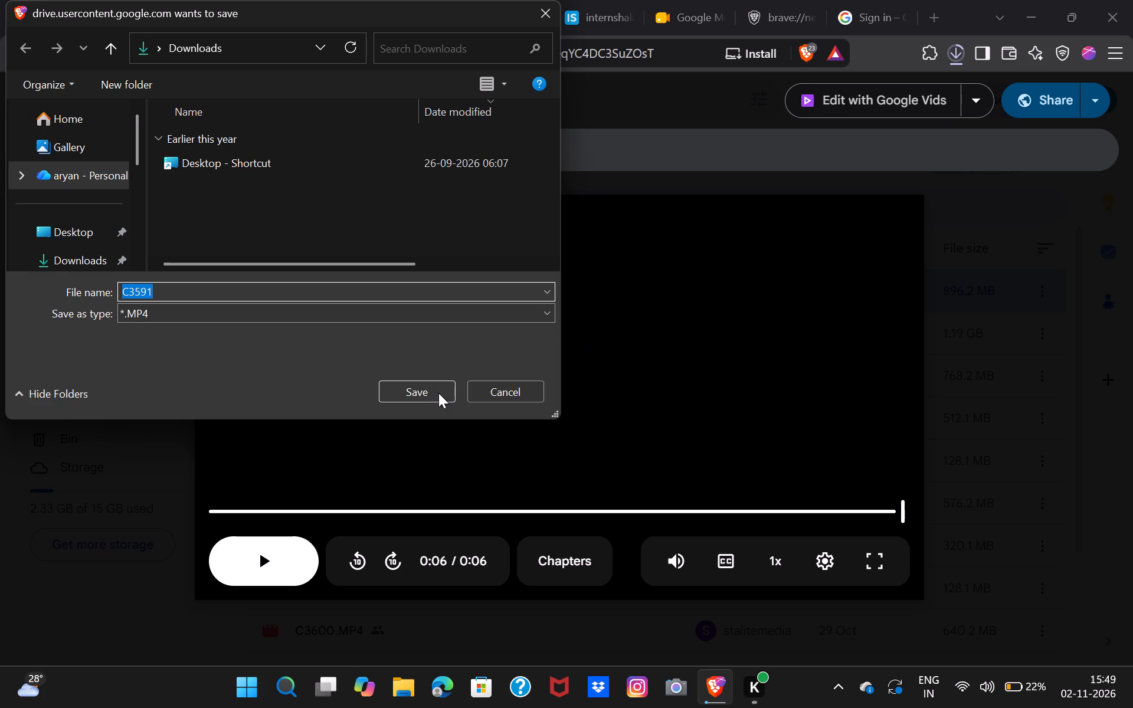
{"action": "left_click", "coordinate": [415, 382]}
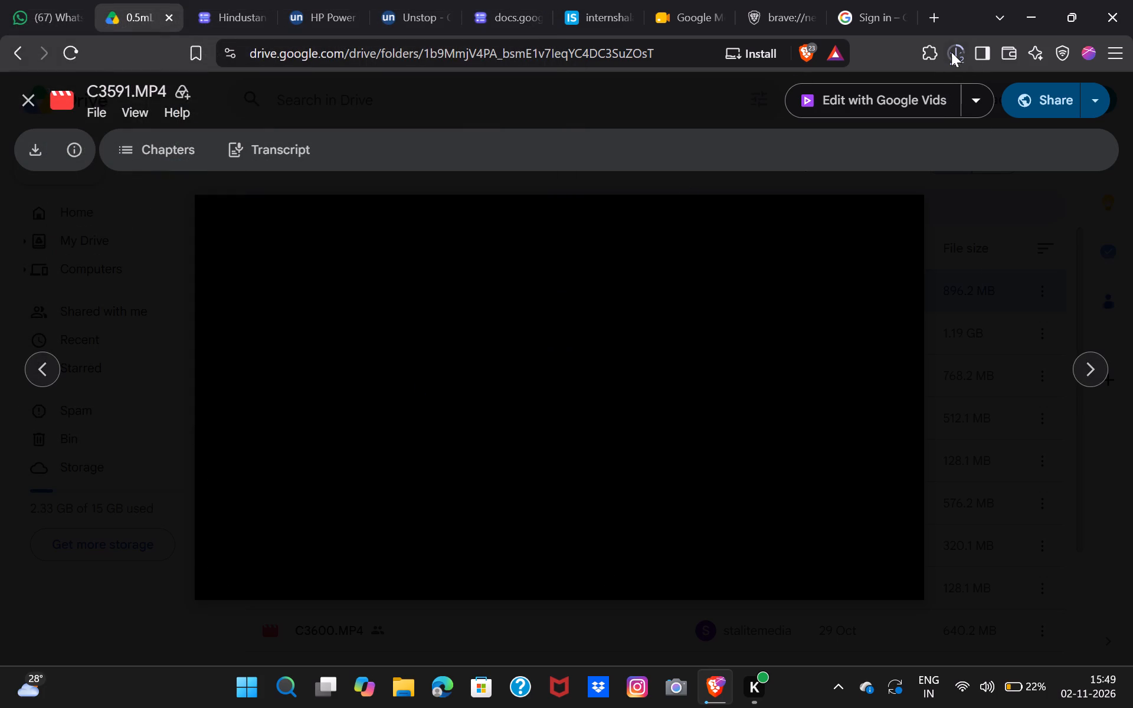
{"action": "left_click", "coordinate": [951, 52]}
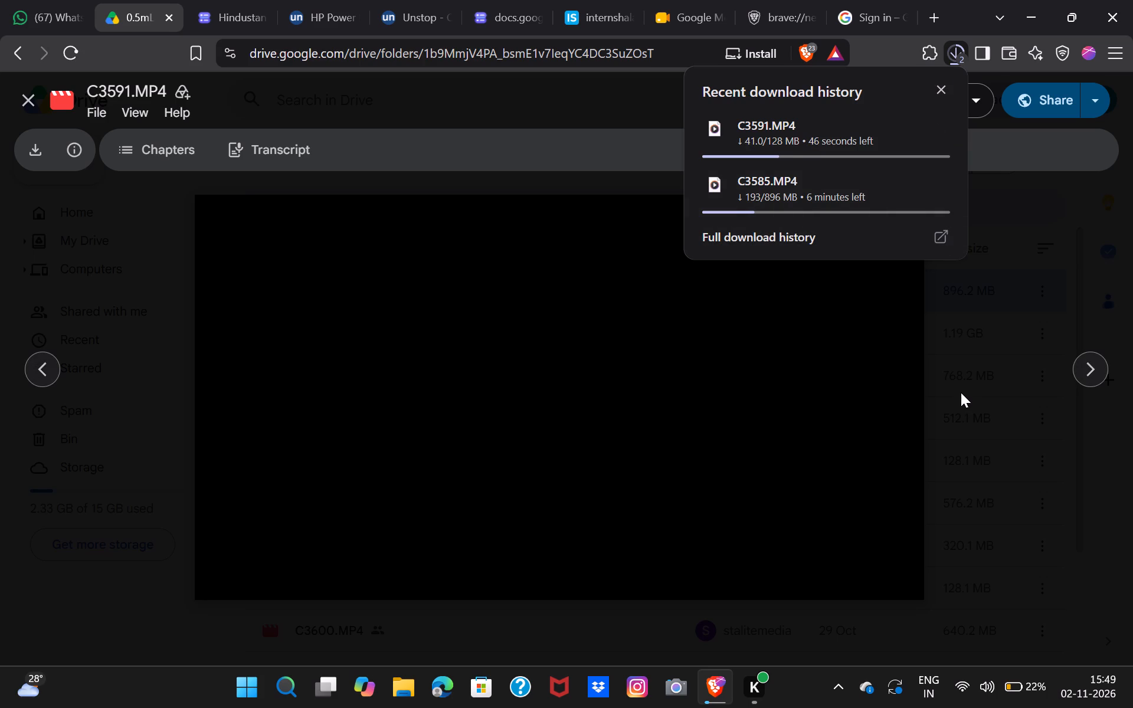
Look through the clips after C3591.MP4 up to C3600.MP4 and close the preview.
{"action": "left_click", "coordinate": [1080, 363]}
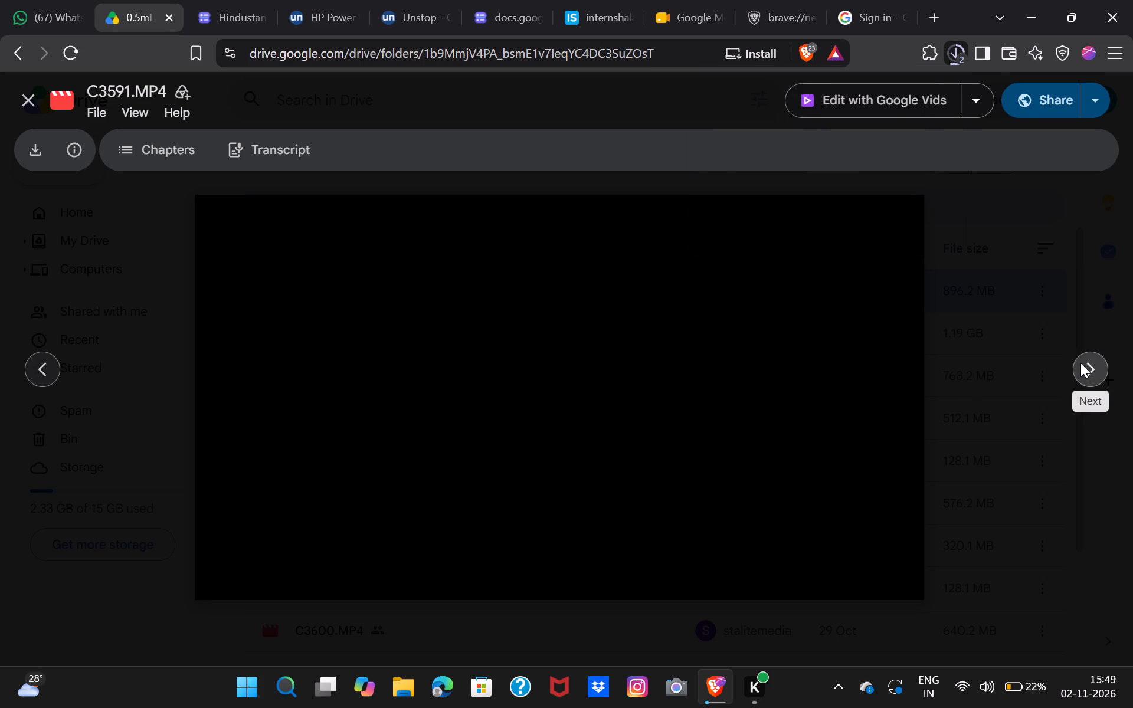
{"action": "left_click", "coordinate": [1080, 363]}
{"action": "left_click", "coordinate": [1080, 363]}
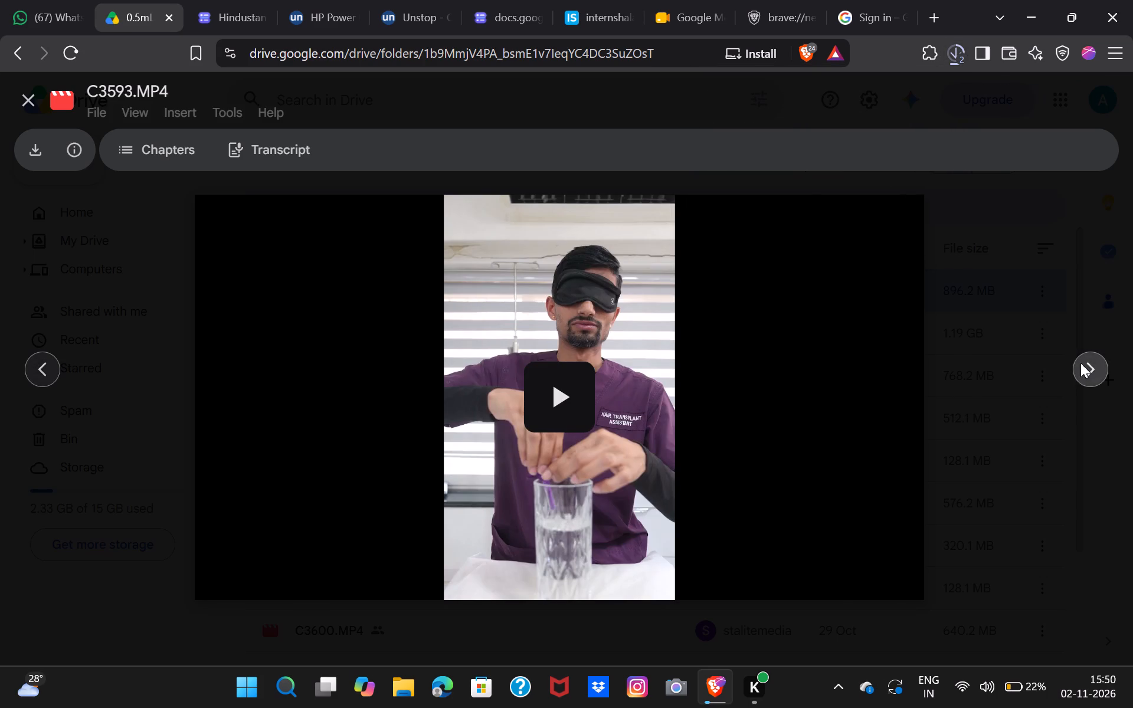
{"action": "left_click", "coordinate": [1080, 363]}
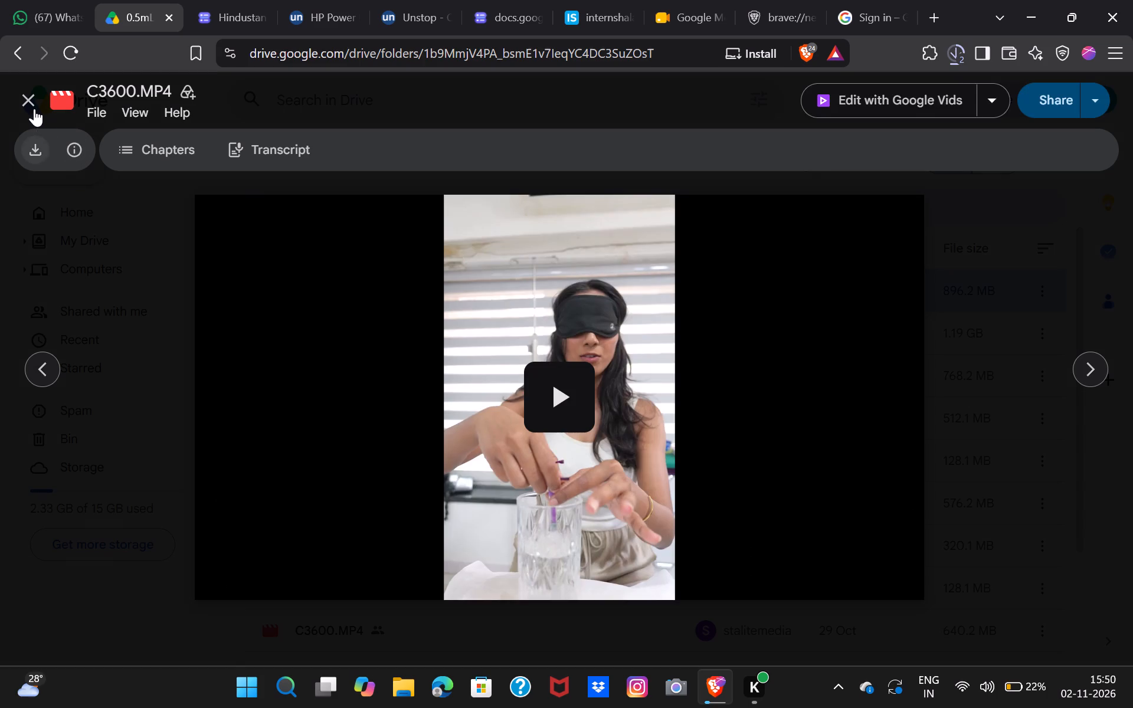
{"action": "left_click", "coordinate": [28, 101]}
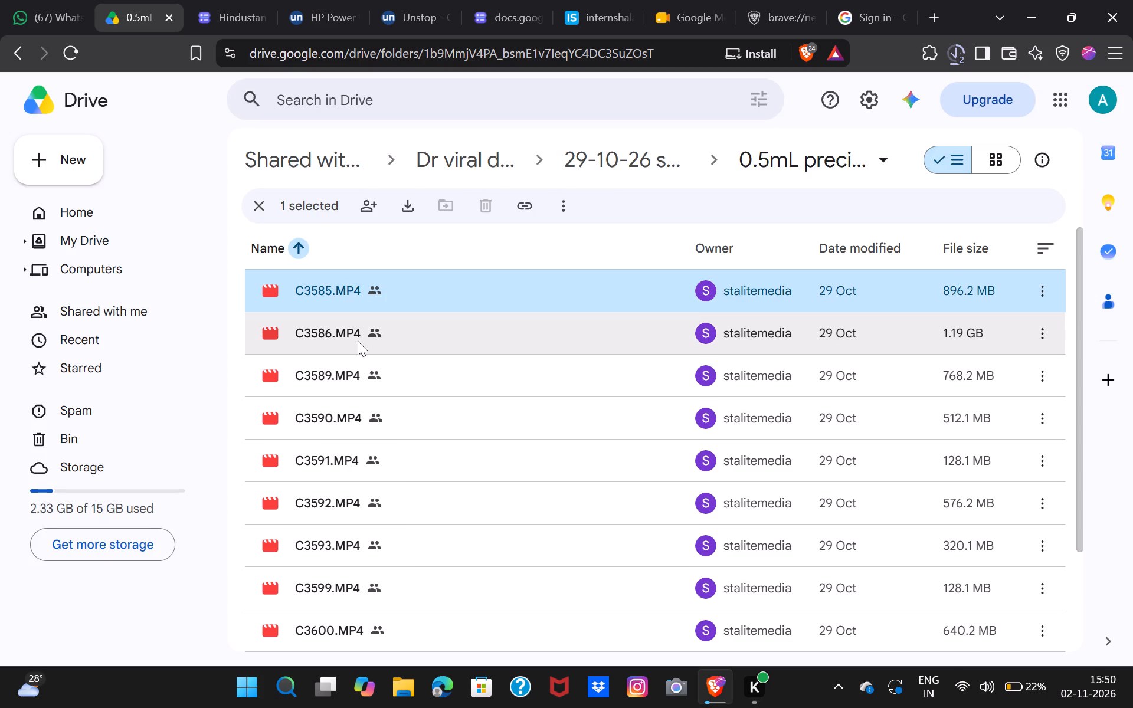
Return to the 29-10-26 splash folder and open C3576.MP4 from its Worli Launch subfolder.
{"action": "left_click", "coordinate": [740, 149]}
{"action": "left_click", "coordinate": [643, 146]}
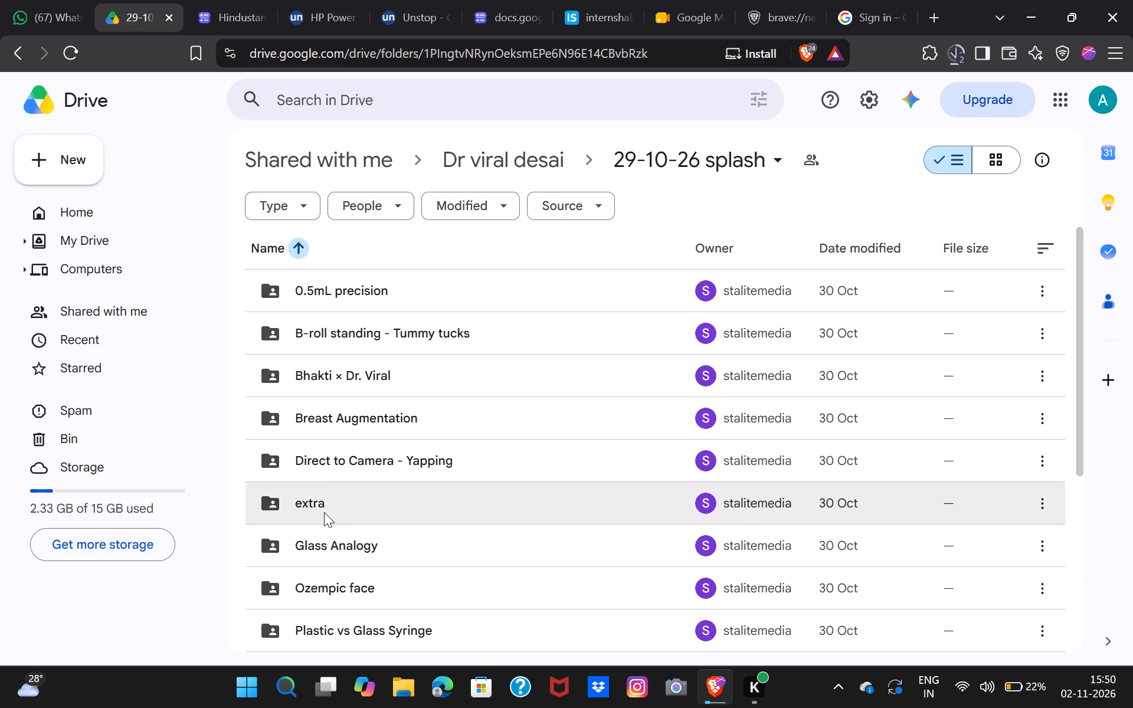
{"action": "scroll", "coordinate": [336, 471], "scroll_direction": "down", "scroll_amount": 4}
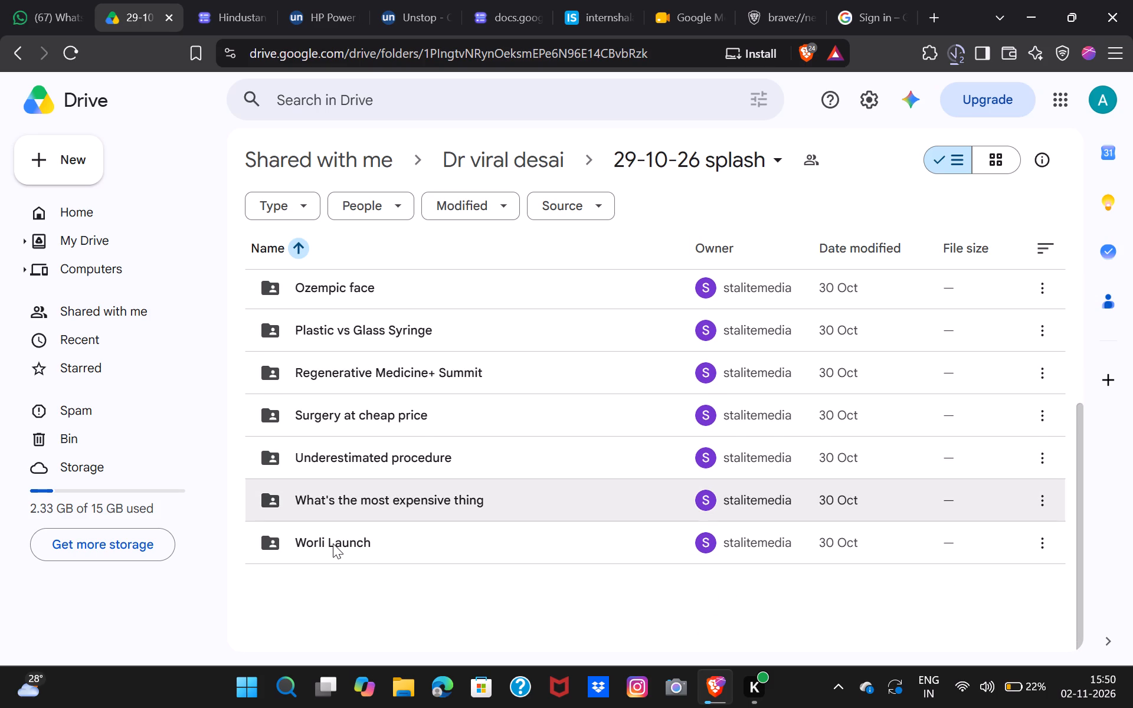
{"action": "double_click", "coordinate": [333, 543]}
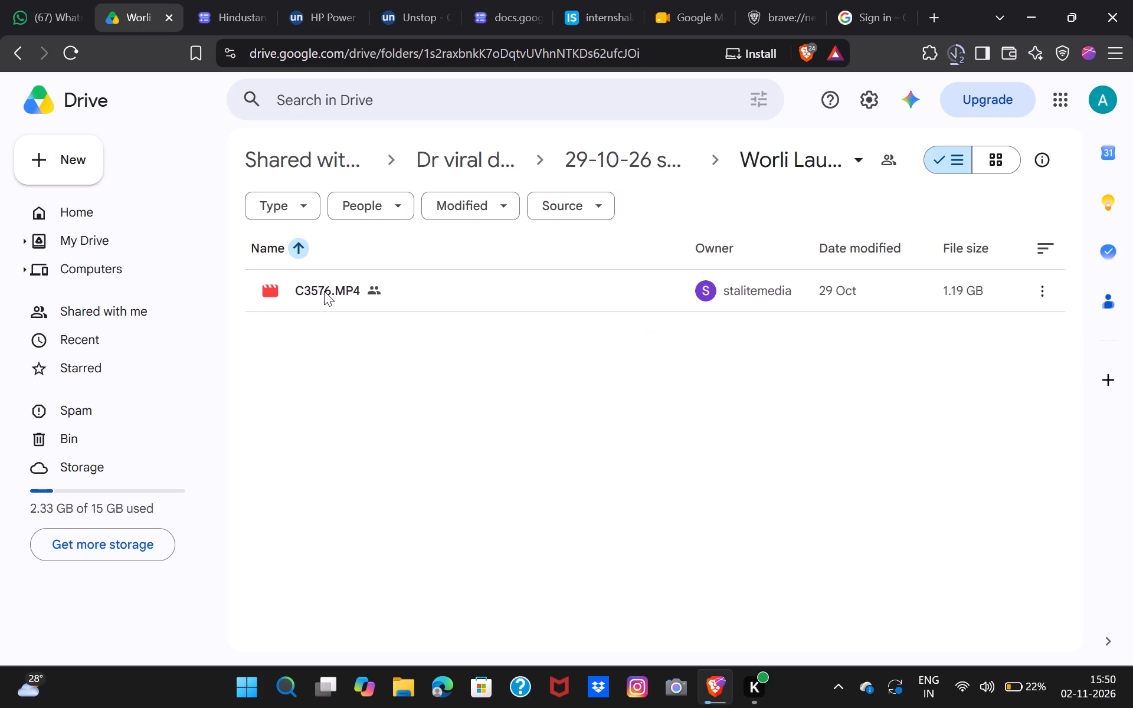
{"action": "double_click", "coordinate": [324, 291]}
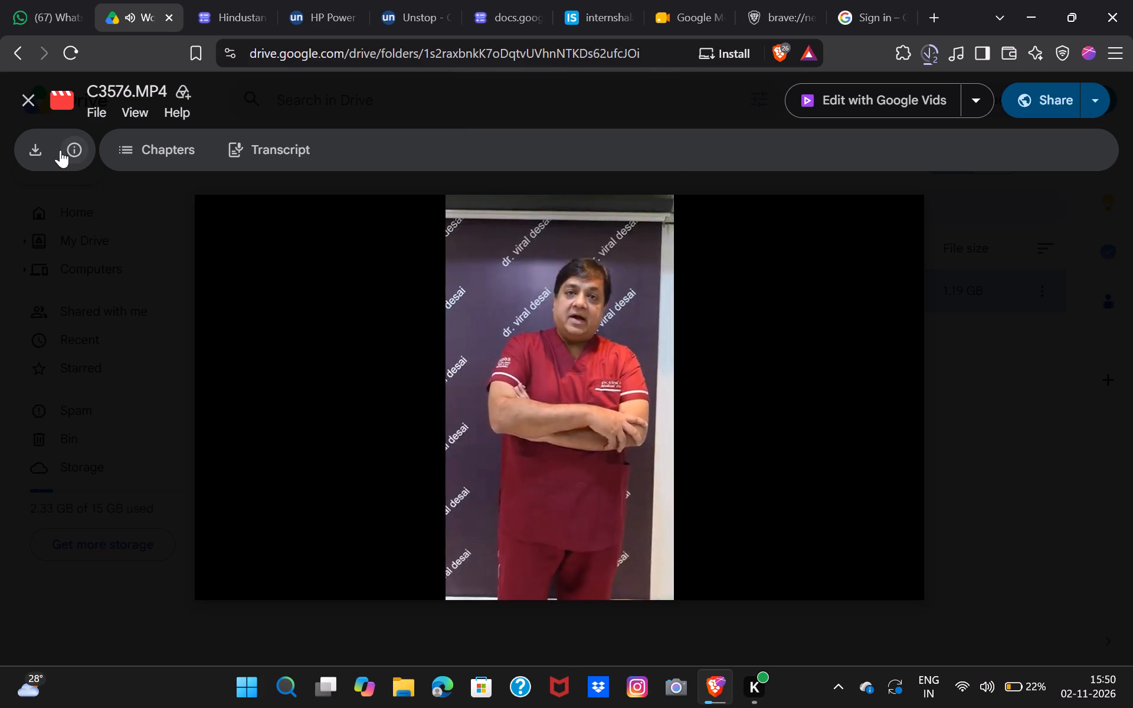
Download C3576.MP4 to the Downloads folder under its existing name and close the preview.
{"action": "left_click", "coordinate": [41, 146]}
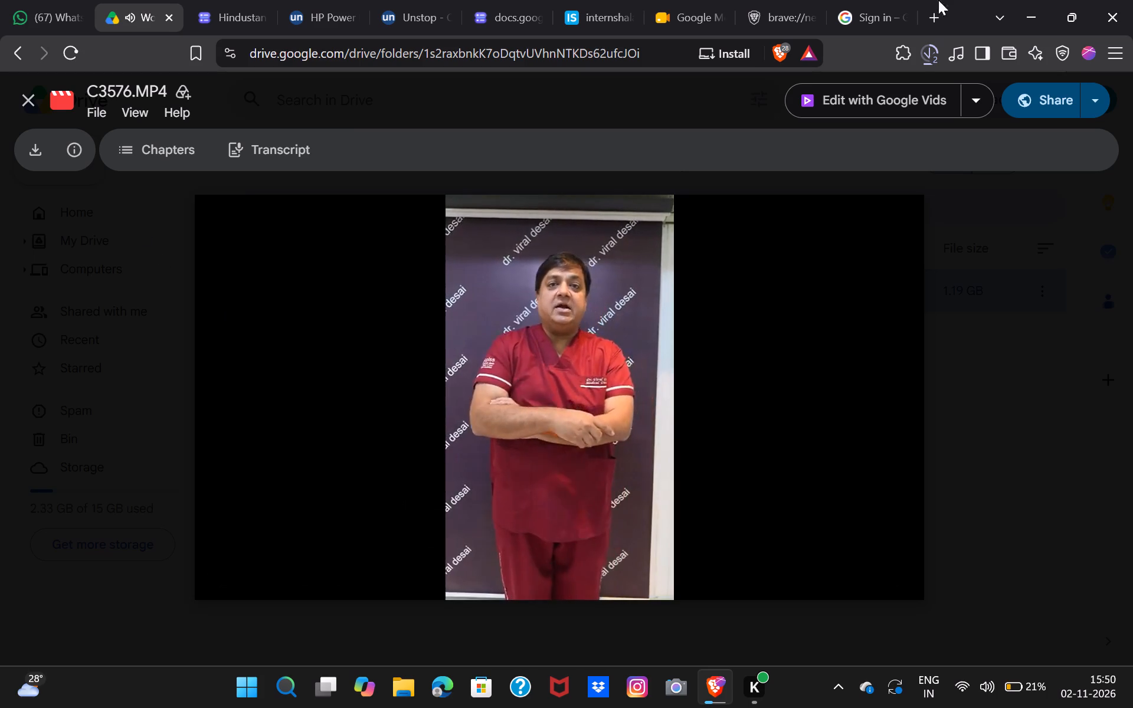
{"action": "left_click", "coordinate": [706, 431]}
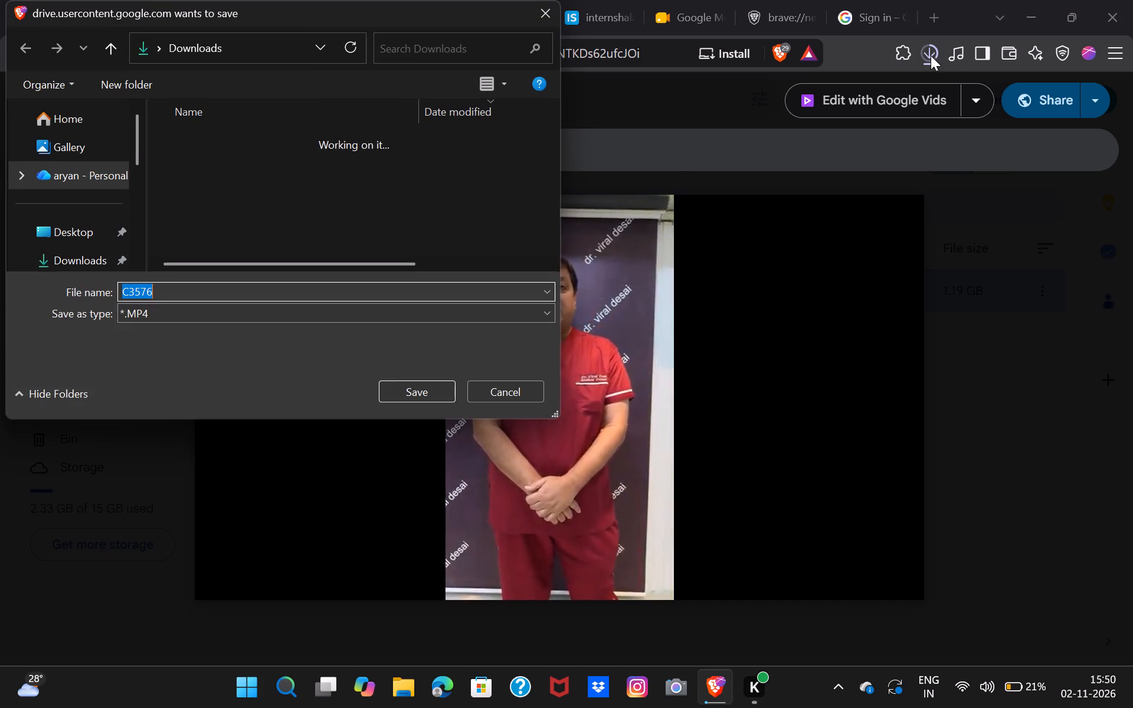
{"action": "left_click", "coordinate": [407, 392]}
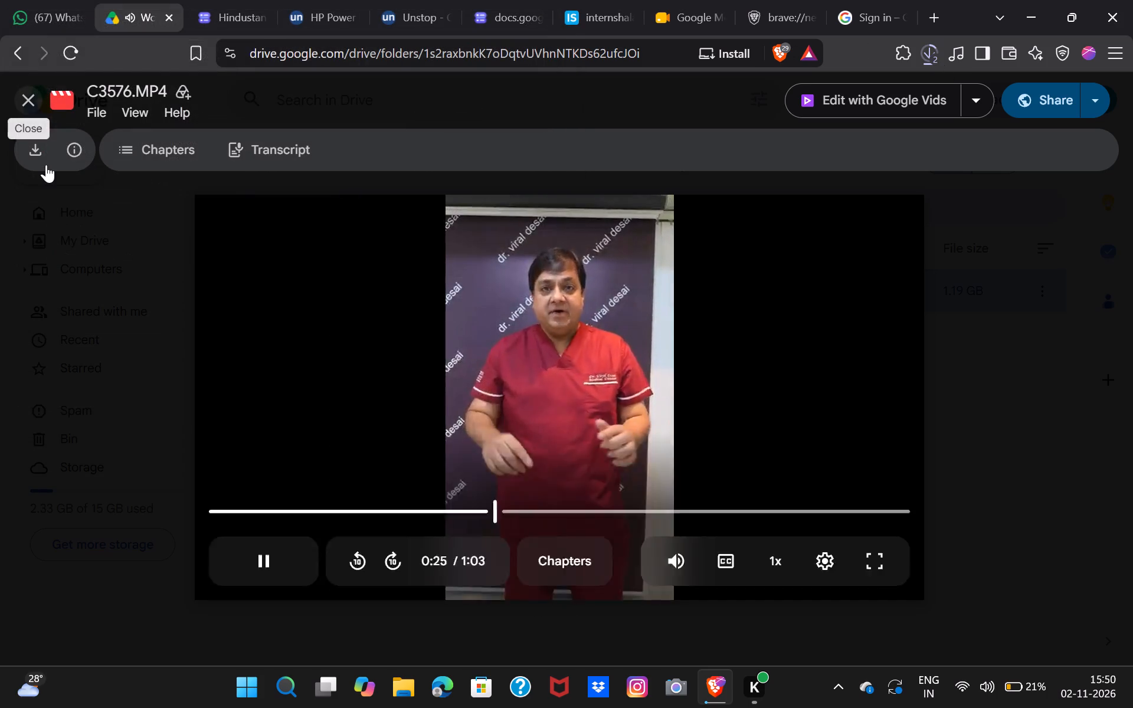
{"action": "left_click", "coordinate": [33, 98]}
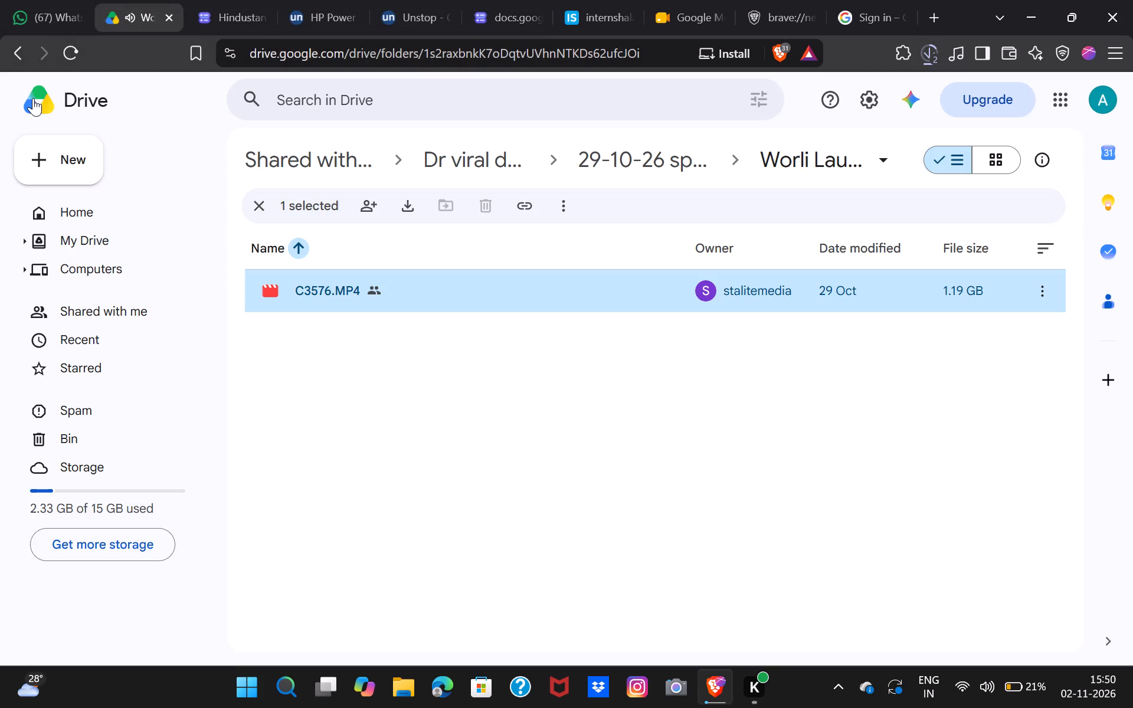
Return to the 29-10-26 splash folder and open C3597.MP4 from its extra subfolder.
{"action": "left_click", "coordinate": [656, 153]}
{"action": "scroll", "coordinate": [434, 444], "scroll_direction": "down", "scroll_amount": 1}
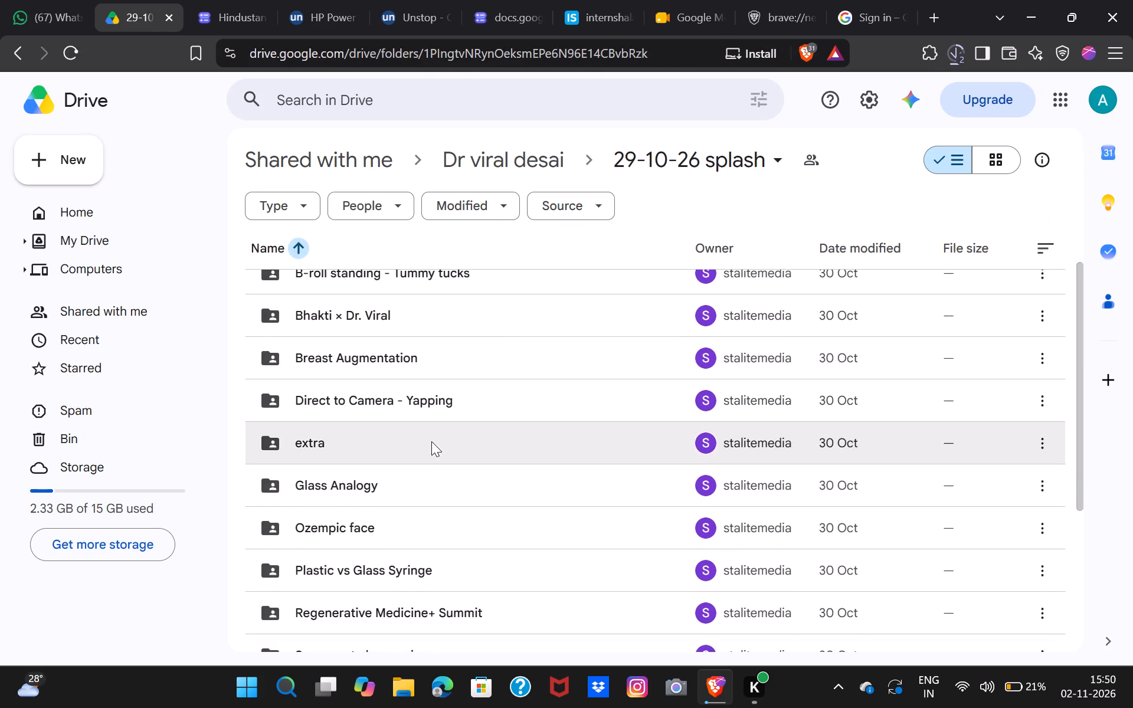
{"action": "double_click", "coordinate": [430, 441]}
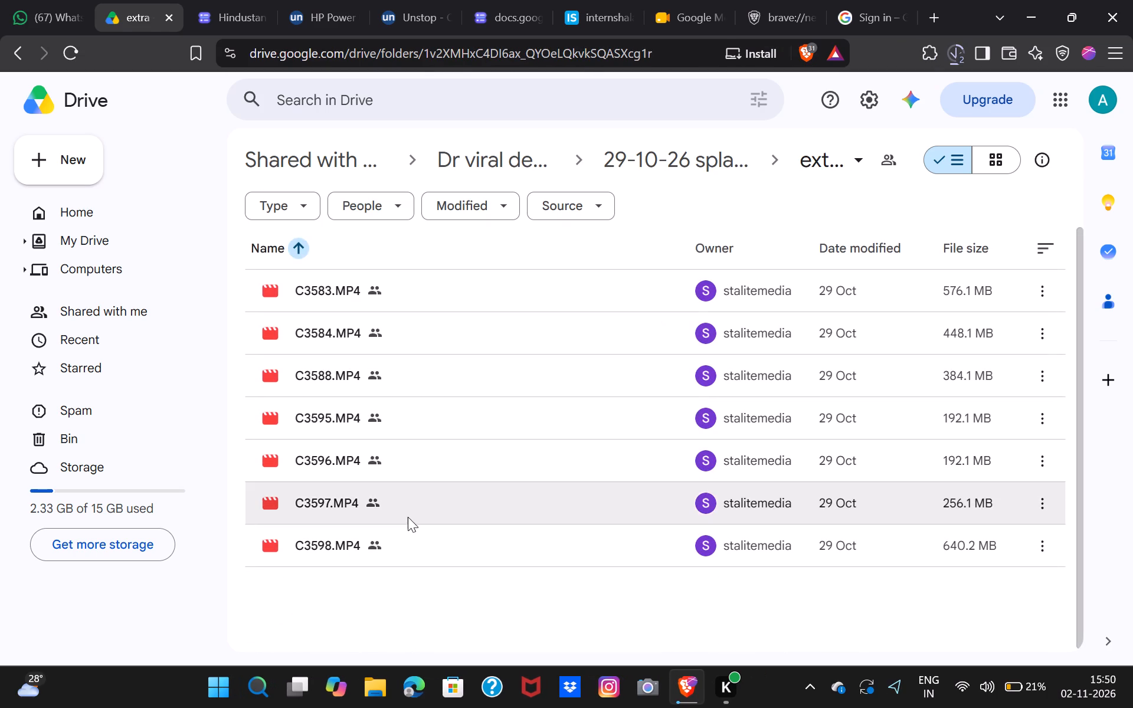
{"action": "double_click", "coordinate": [406, 518]}
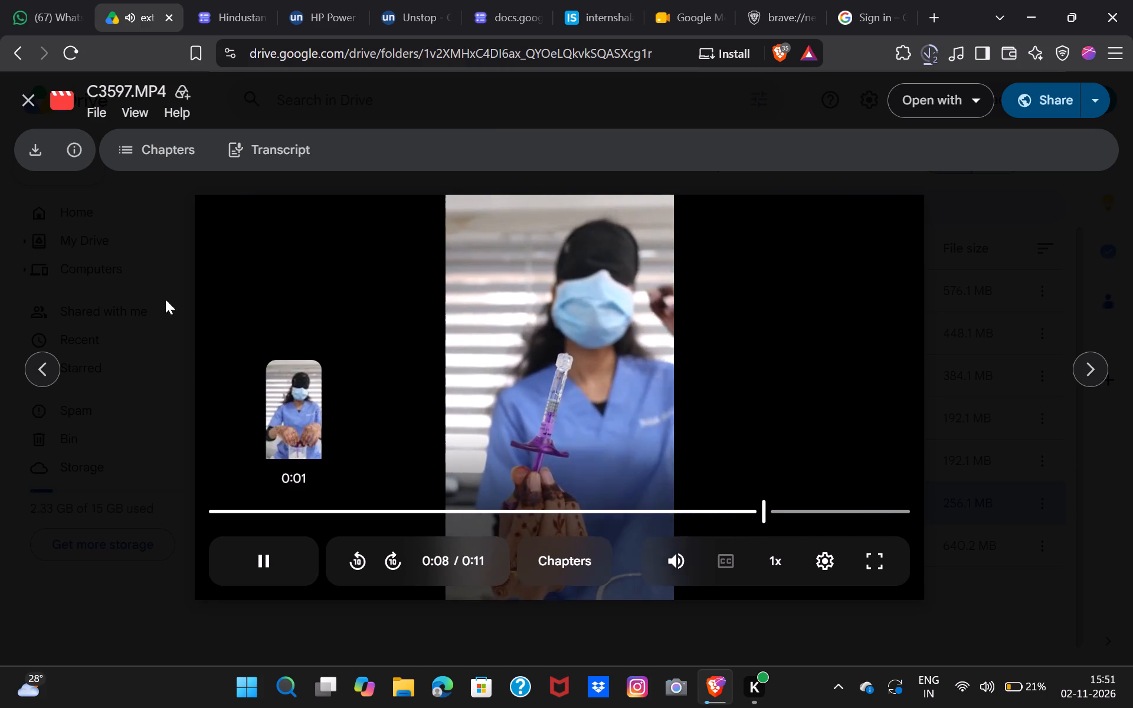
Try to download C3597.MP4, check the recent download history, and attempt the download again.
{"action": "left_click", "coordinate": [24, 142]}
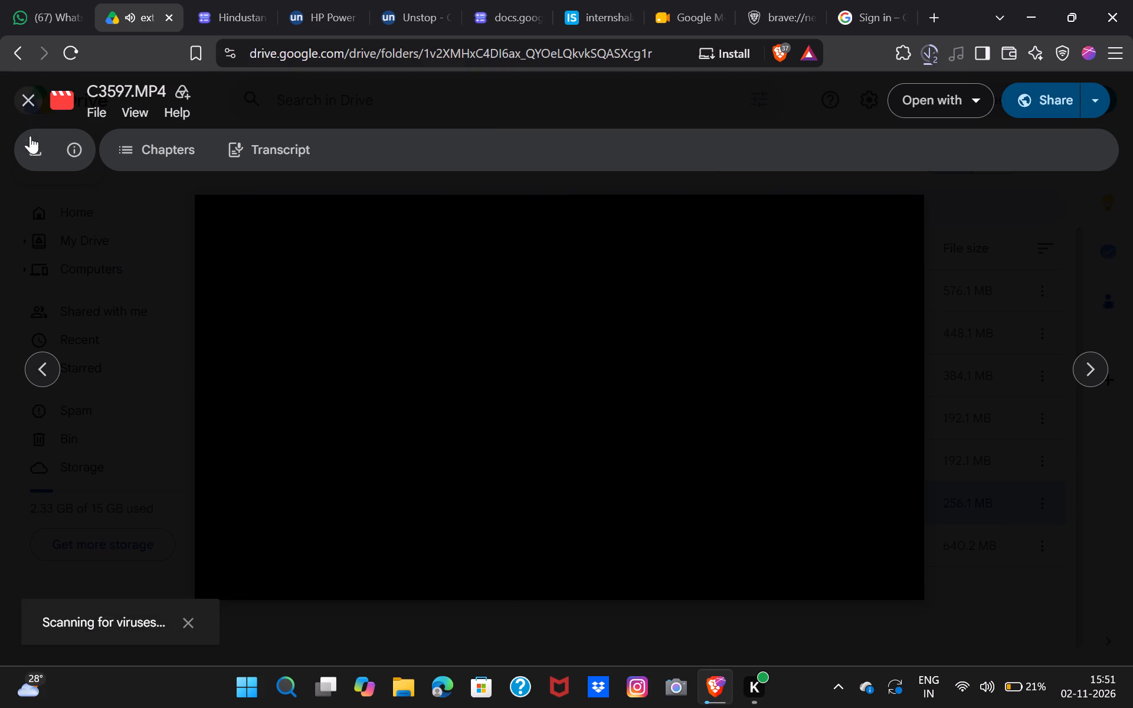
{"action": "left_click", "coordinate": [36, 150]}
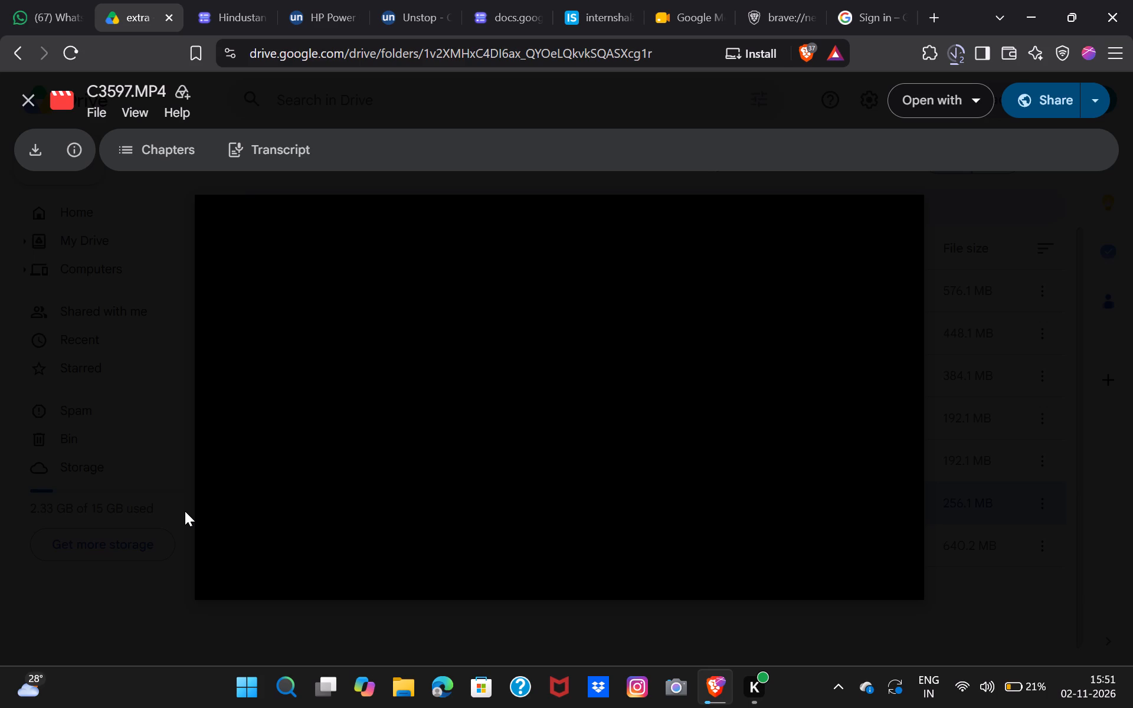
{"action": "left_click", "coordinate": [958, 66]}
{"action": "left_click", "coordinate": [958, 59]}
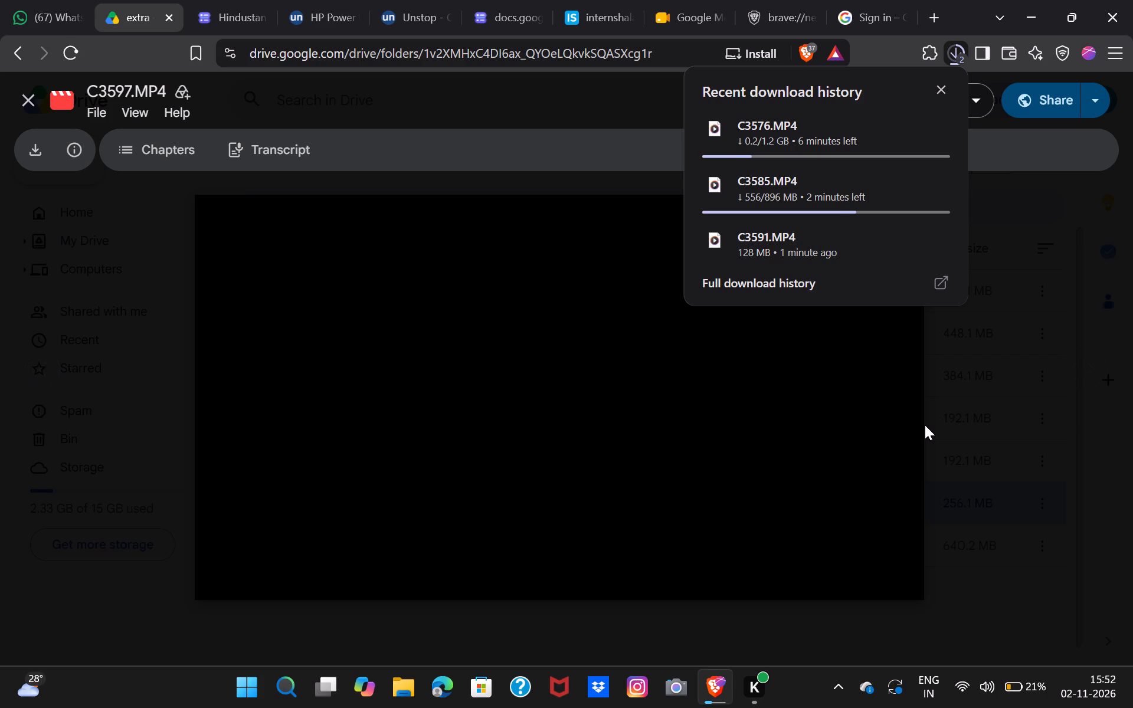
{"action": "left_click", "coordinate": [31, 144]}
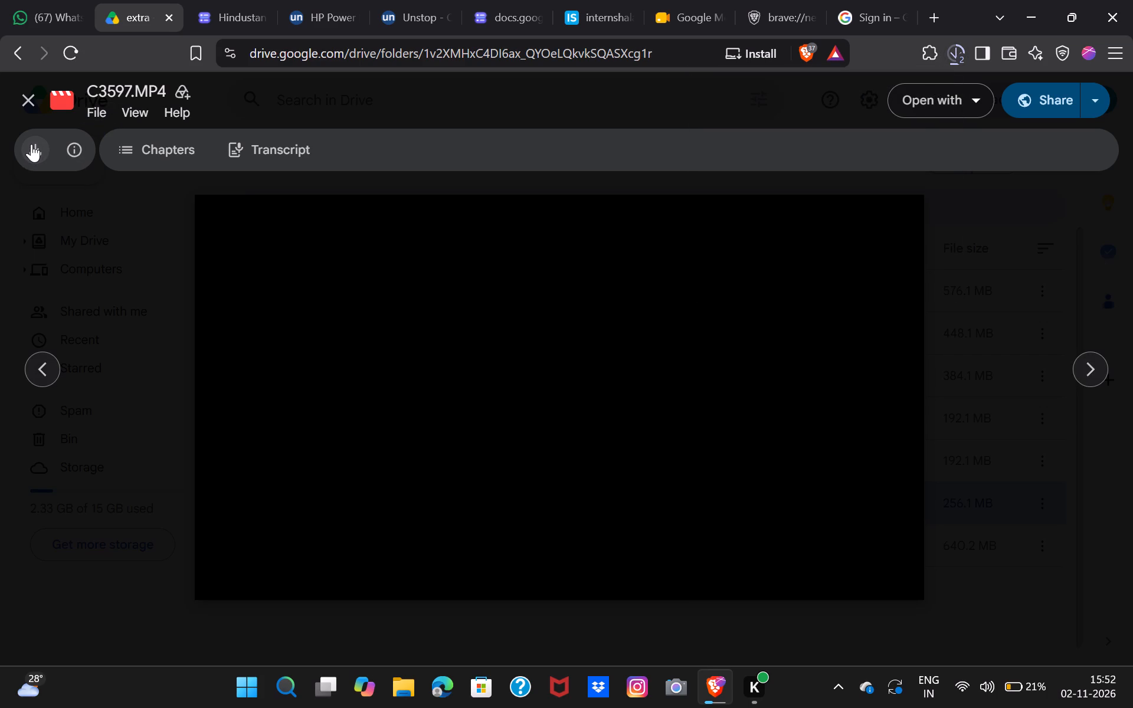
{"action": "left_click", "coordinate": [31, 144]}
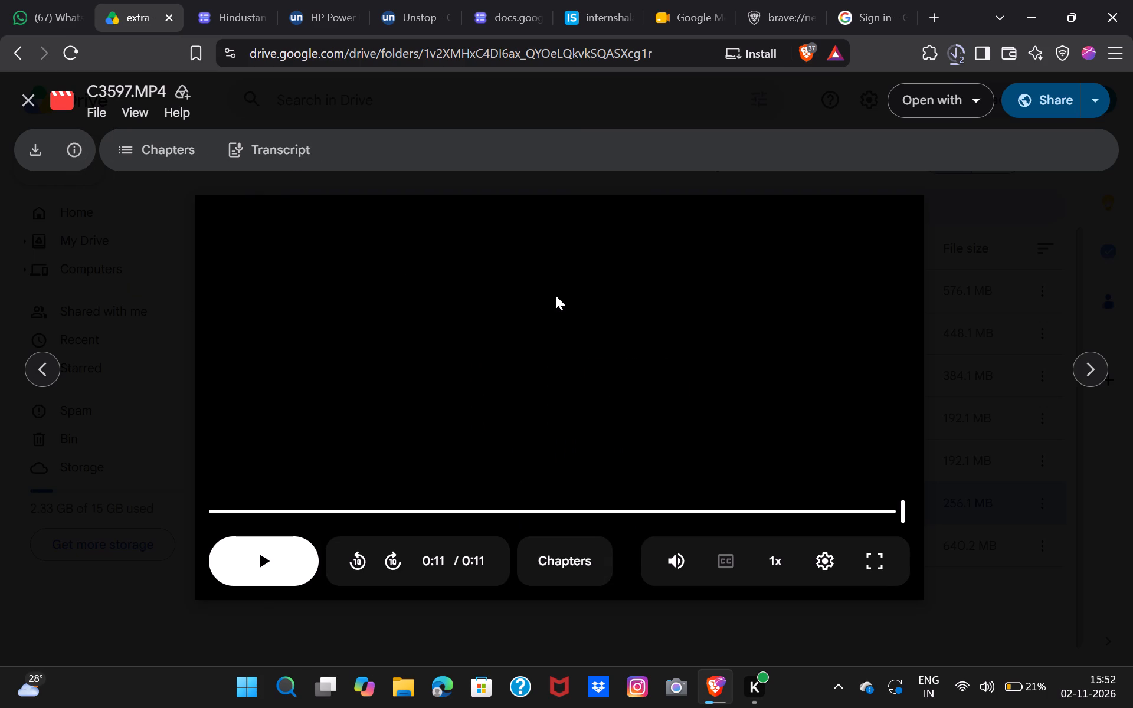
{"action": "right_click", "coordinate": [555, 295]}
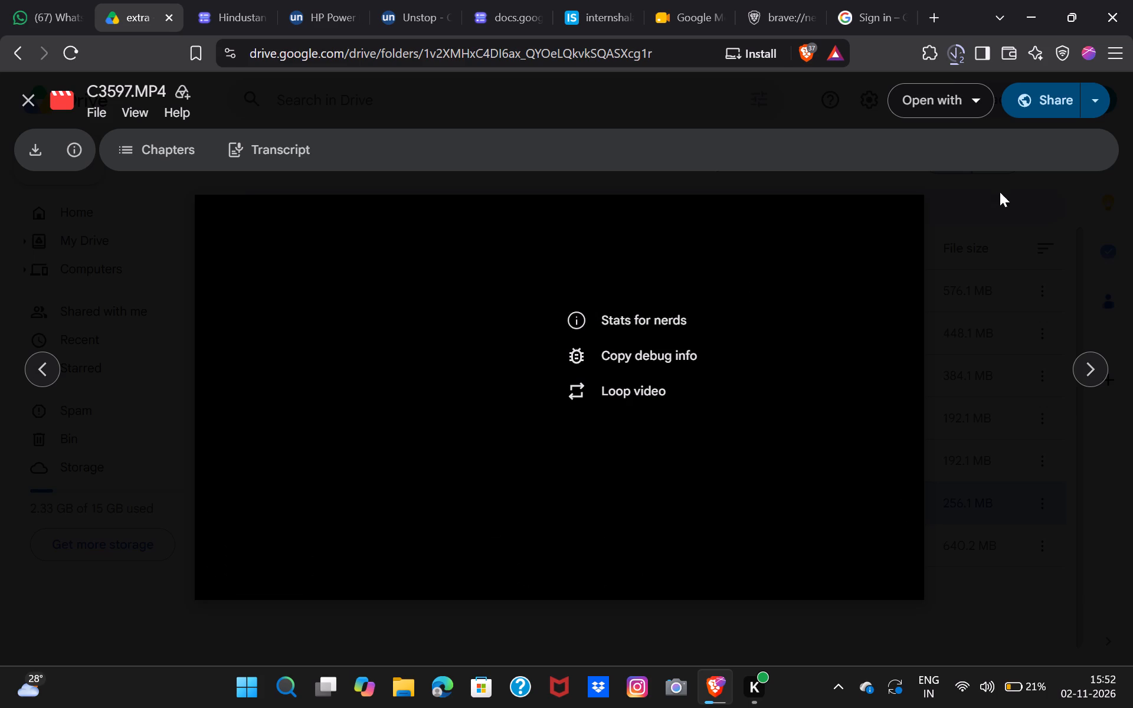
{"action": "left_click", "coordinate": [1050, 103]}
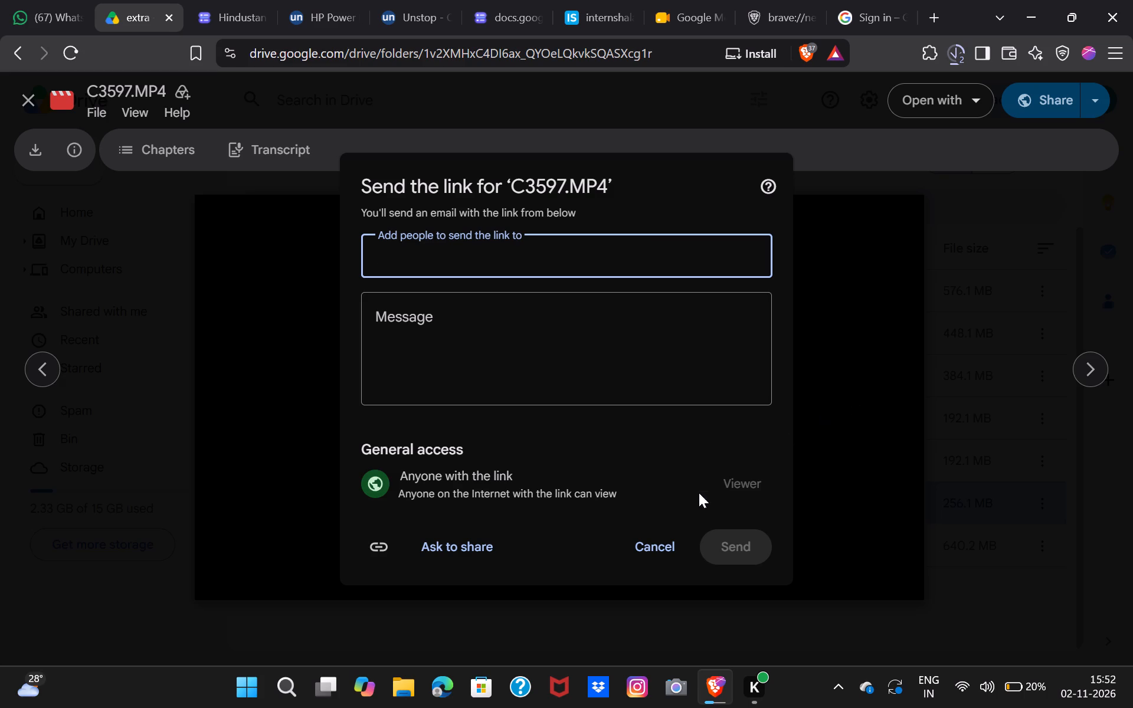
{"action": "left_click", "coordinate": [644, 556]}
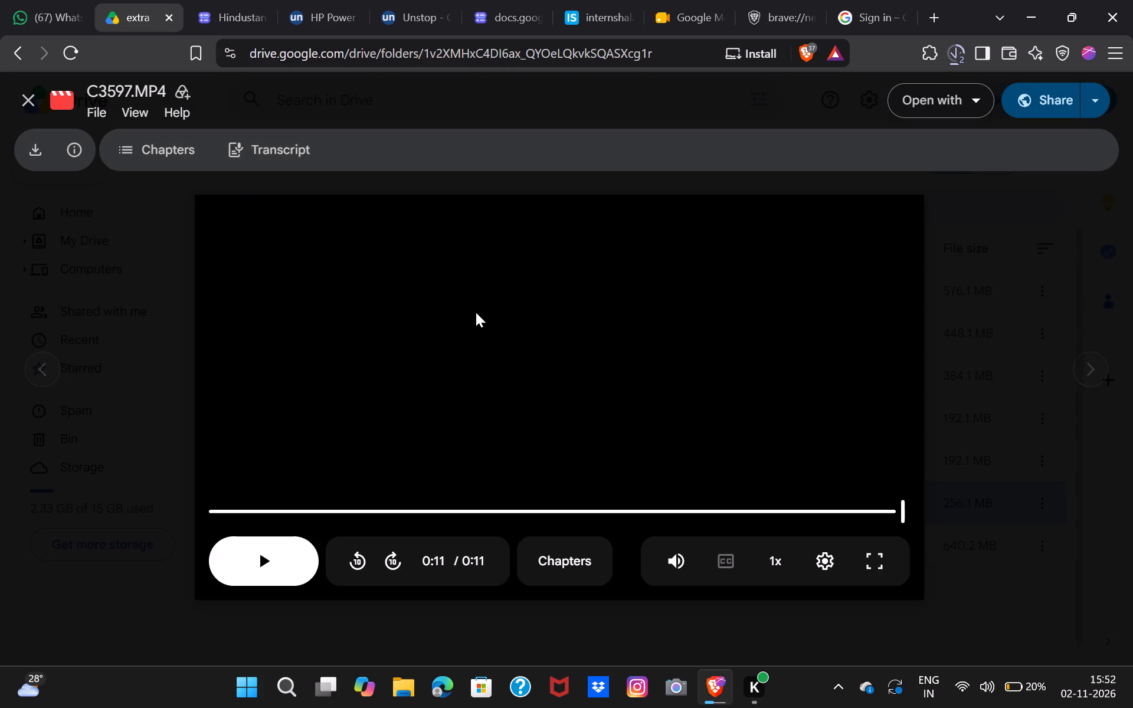
Check the progress of the recent downloads and retry downloading C3597.MP4.
{"action": "left_click", "coordinate": [952, 54]}
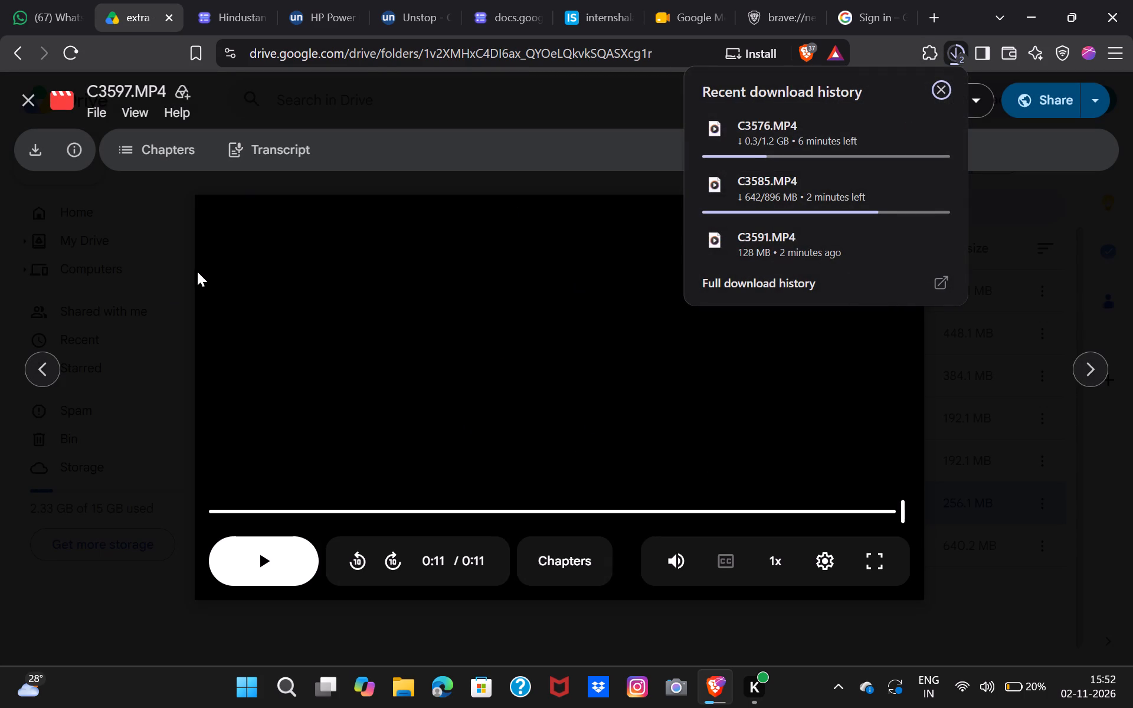
{"action": "left_click", "coordinate": [28, 155]}
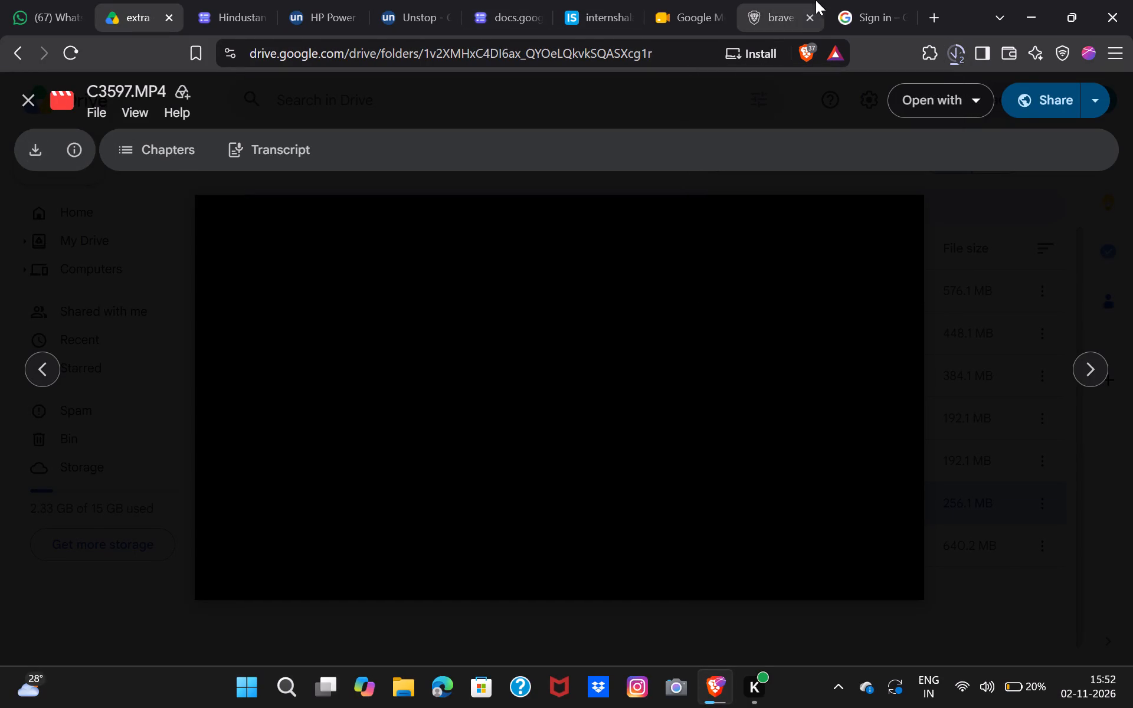
Open a new blank browser tab.
{"action": "left_click", "coordinate": [932, 12]}
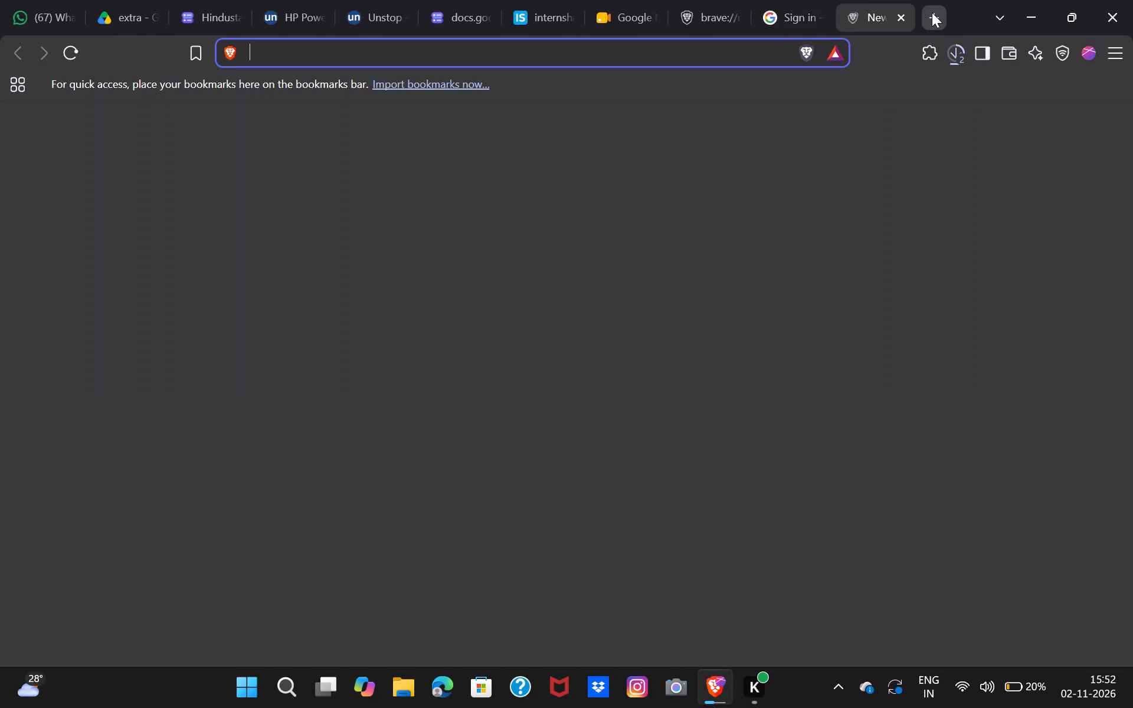
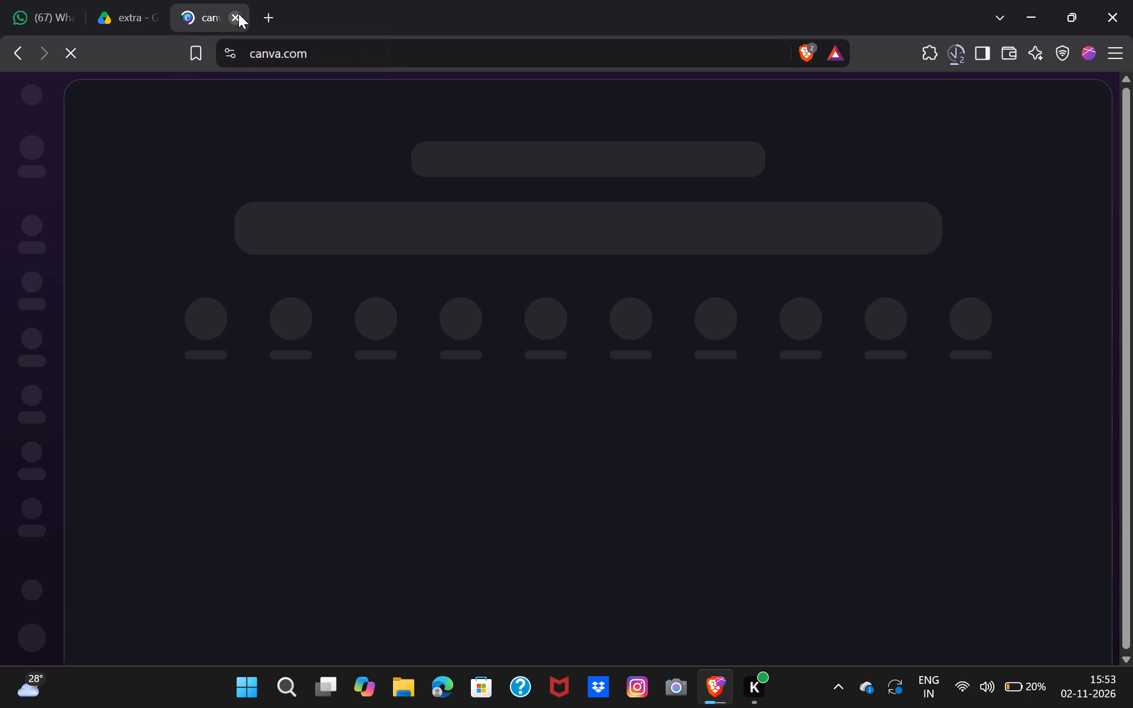
Glance at the C3597.MP4 preview in Google Drive, then return to Canva and open the custom size options for a new design.
{"action": "left_click", "coordinate": [131, 15]}
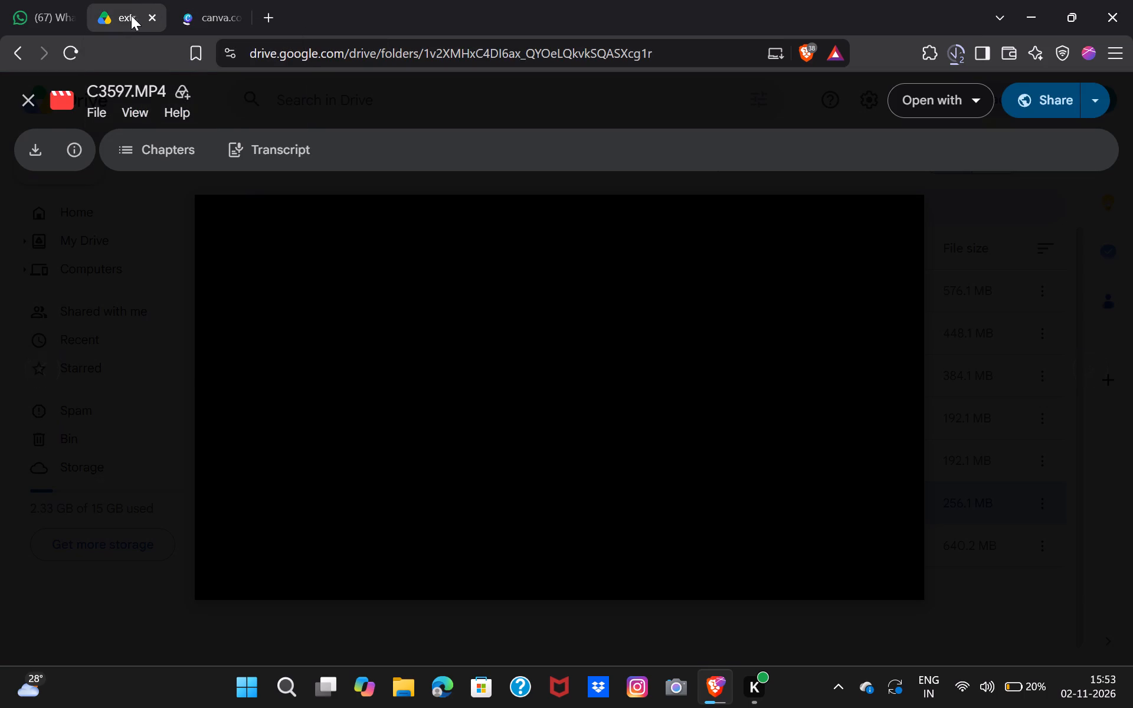
{"action": "left_click", "coordinate": [209, 18]}
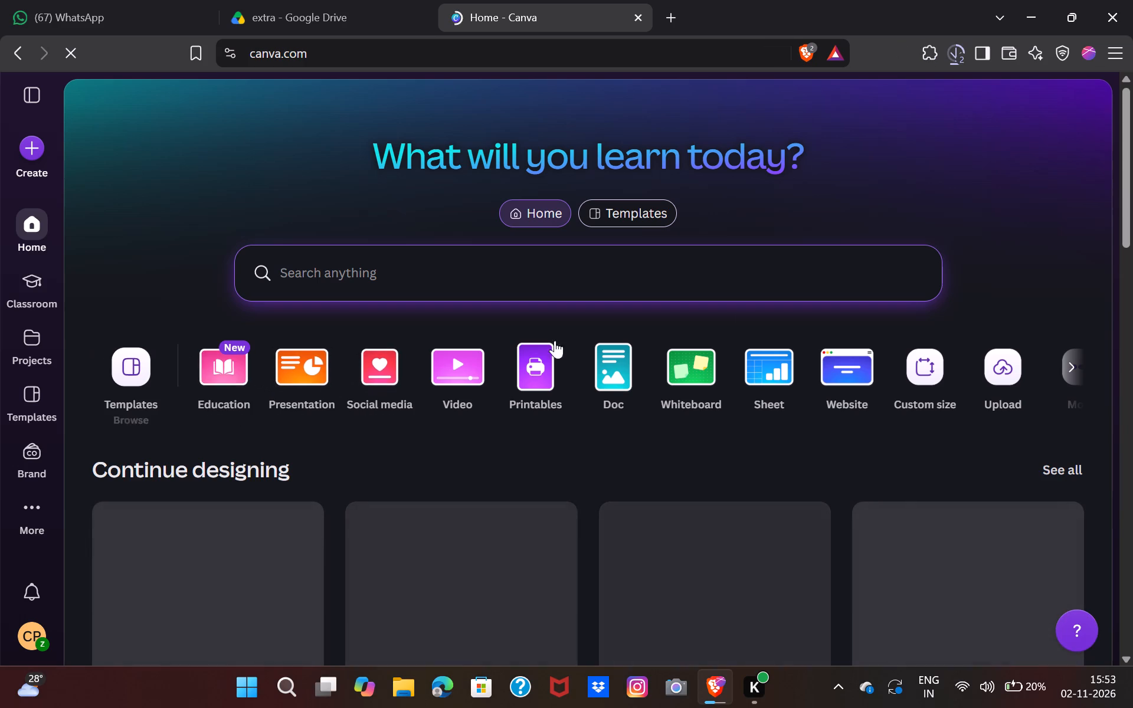
{"action": "left_click", "coordinate": [939, 367]}
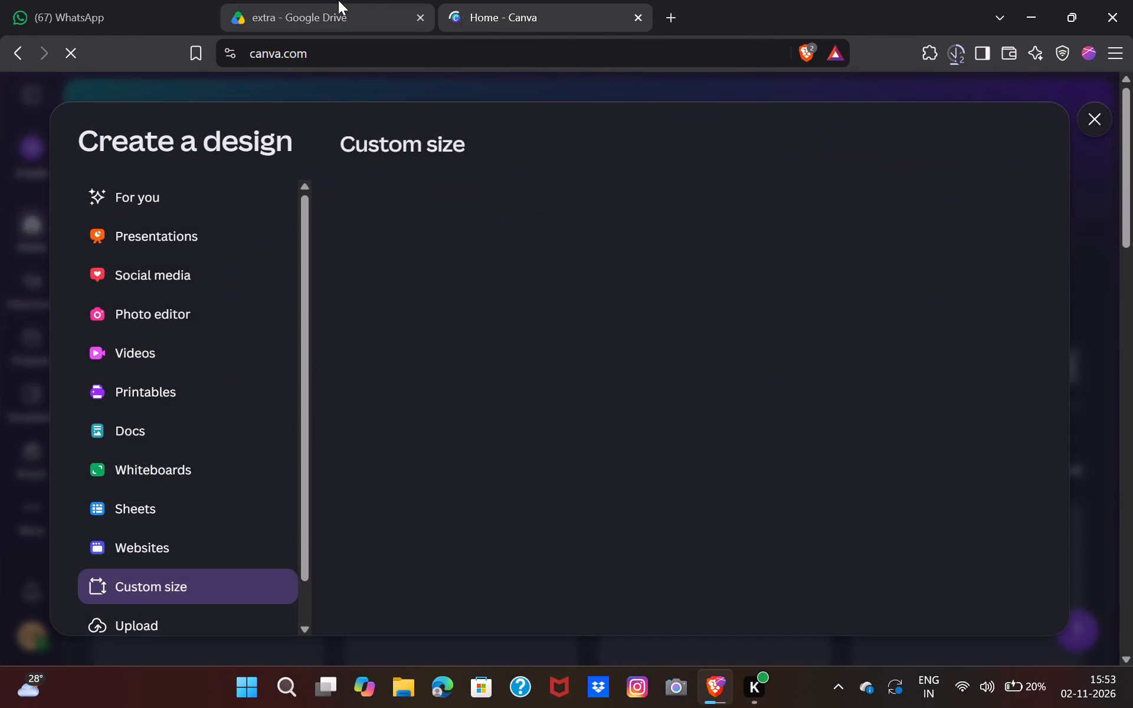
Switch back to Google Drive, approve downloading C3597.MP4 without a virus scan, and save it as C3597 in Downloads.
{"action": "left_click", "coordinate": [338, 0]}
{"action": "left_click", "coordinate": [685, 423]}
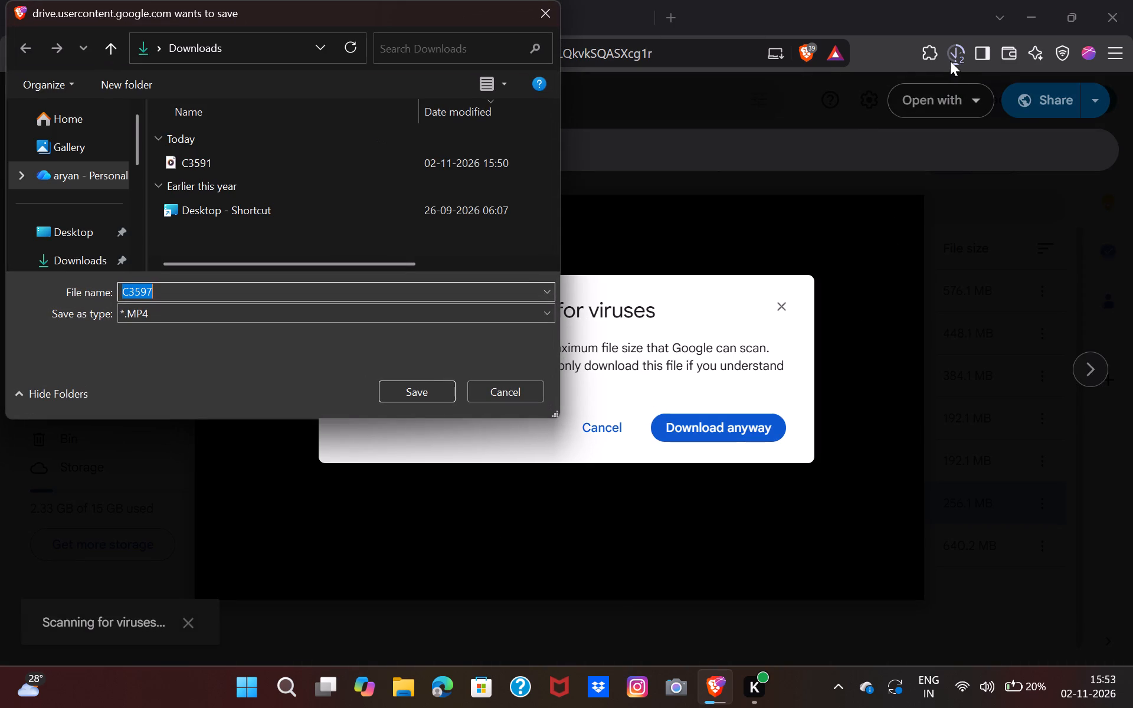
{"action": "left_click", "coordinate": [427, 382]}
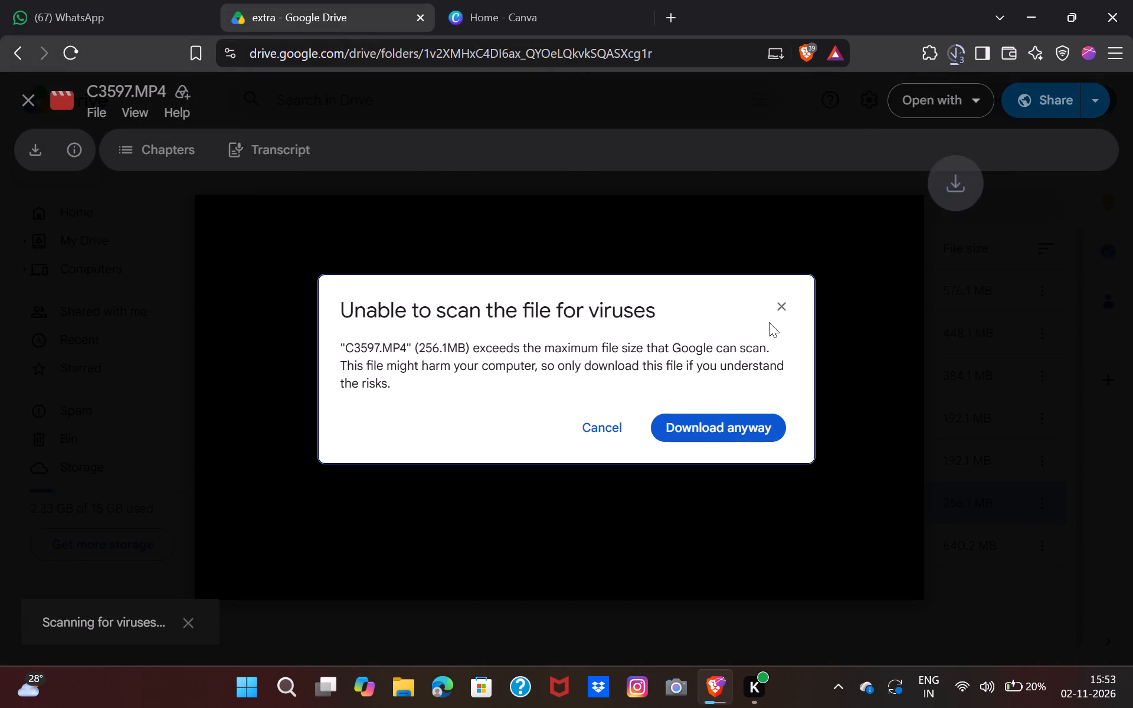
{"action": "left_click", "coordinate": [788, 304]}
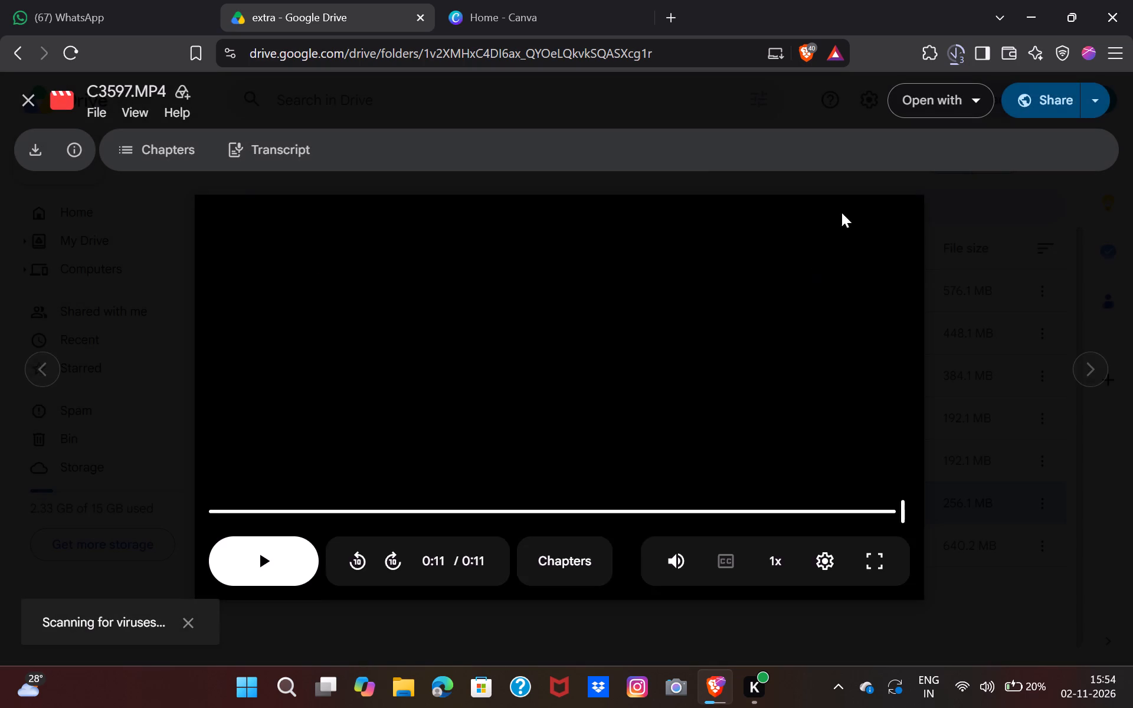
Check the progress of the recent downloads and skip through the C3597.MP4 video preview to its end.
{"action": "left_click", "coordinate": [957, 54]}
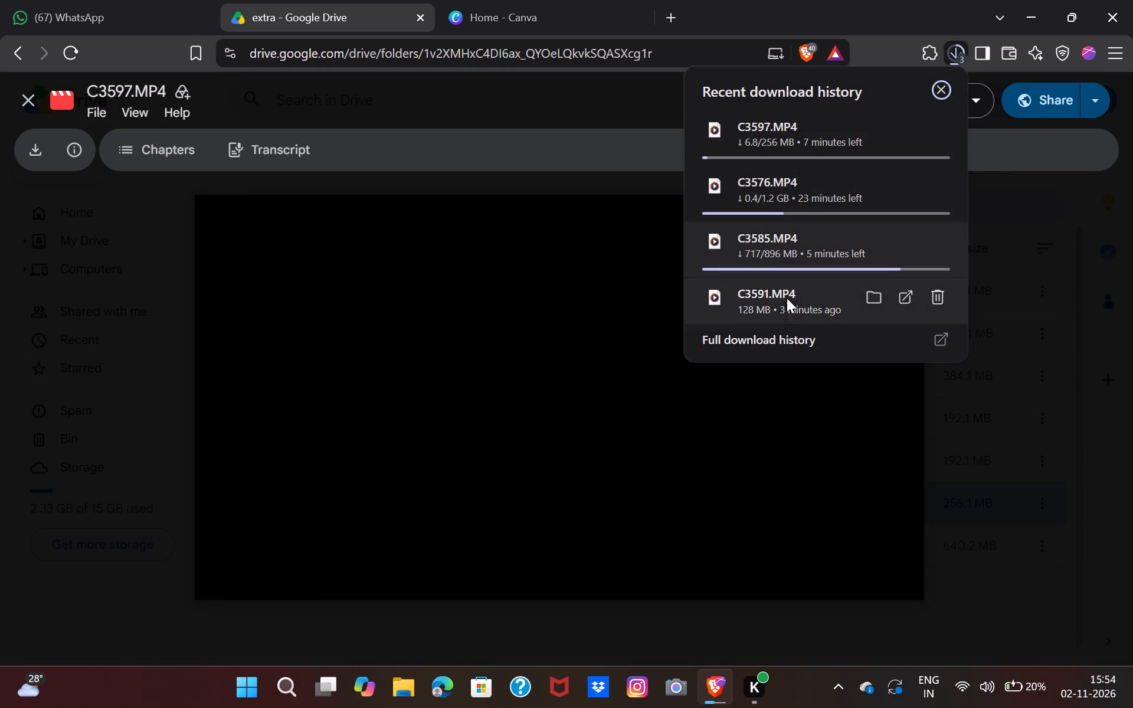
{"action": "left_click", "coordinate": [595, 501]}
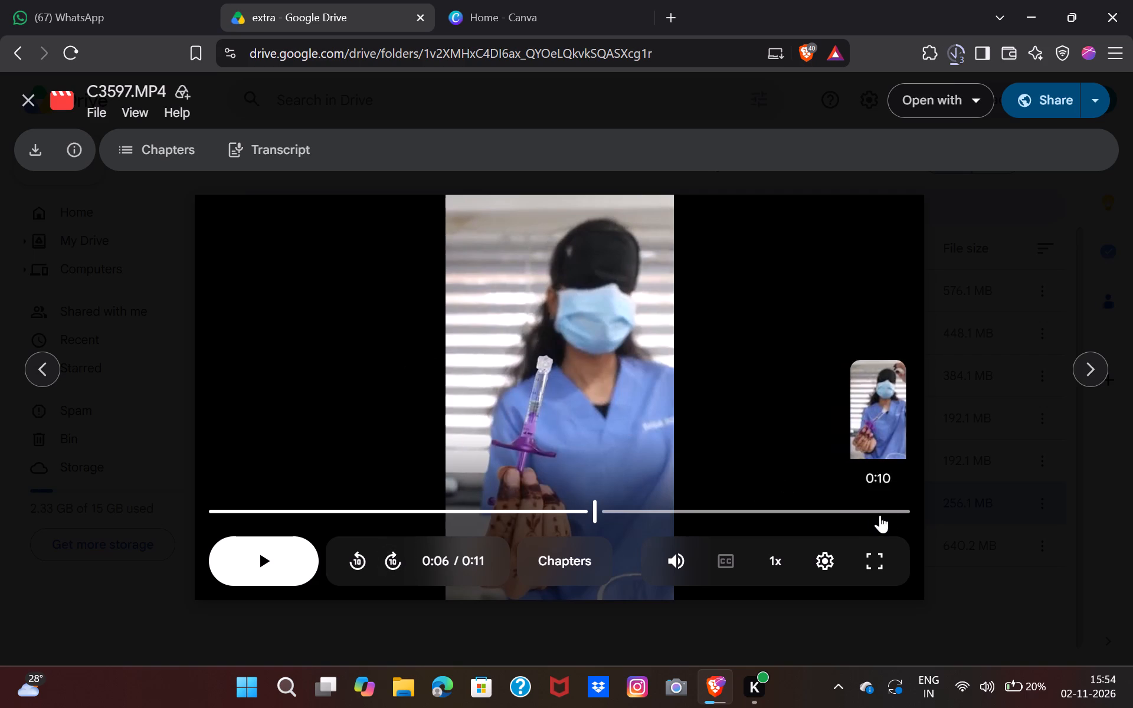
{"action": "left_click", "coordinate": [906, 511]}
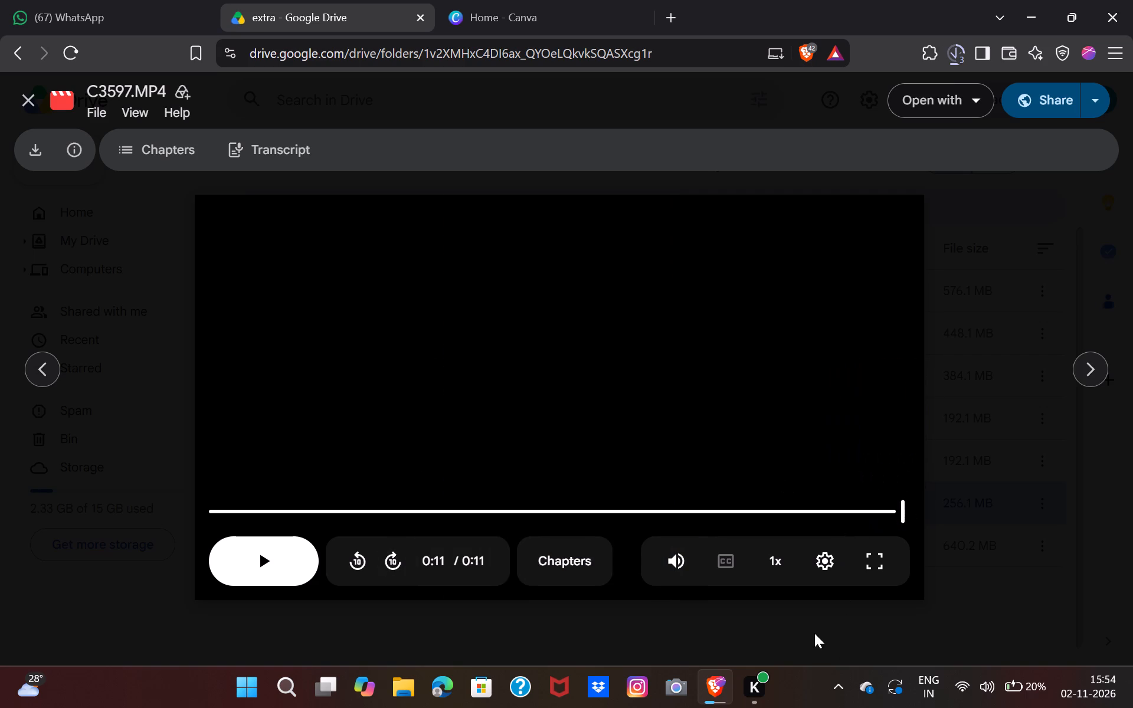
Switch to Canva, enter a custom width of 1080 px, and create a blank design from the matching Instagram Post (4:5) format.
{"action": "left_click", "coordinate": [528, 0]}
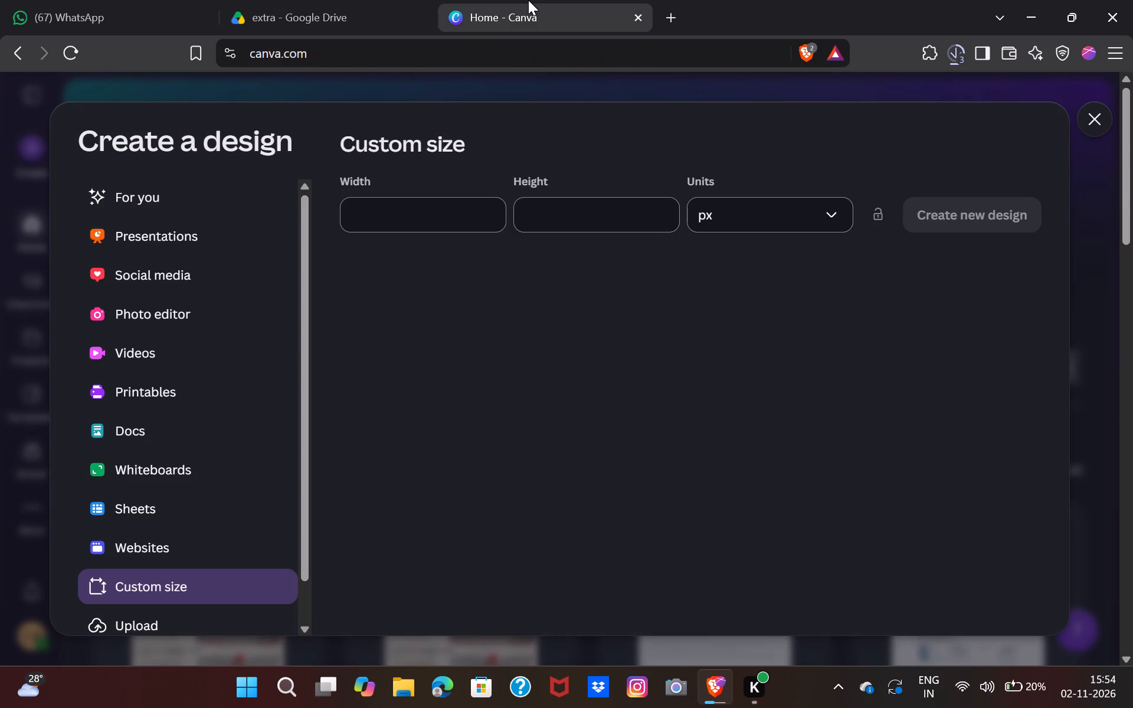
{"action": "left_click", "coordinate": [397, 220]}
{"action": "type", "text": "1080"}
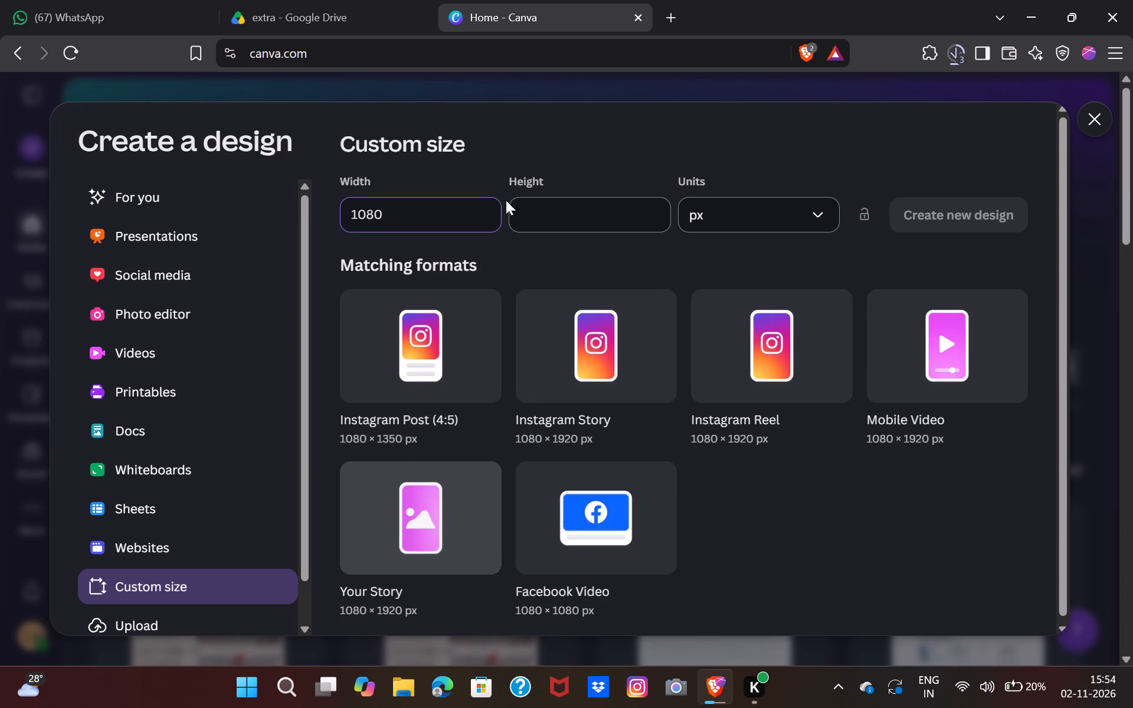
{"action": "left_click", "coordinate": [546, 203]}
{"action": "left_click", "coordinate": [369, 356]}
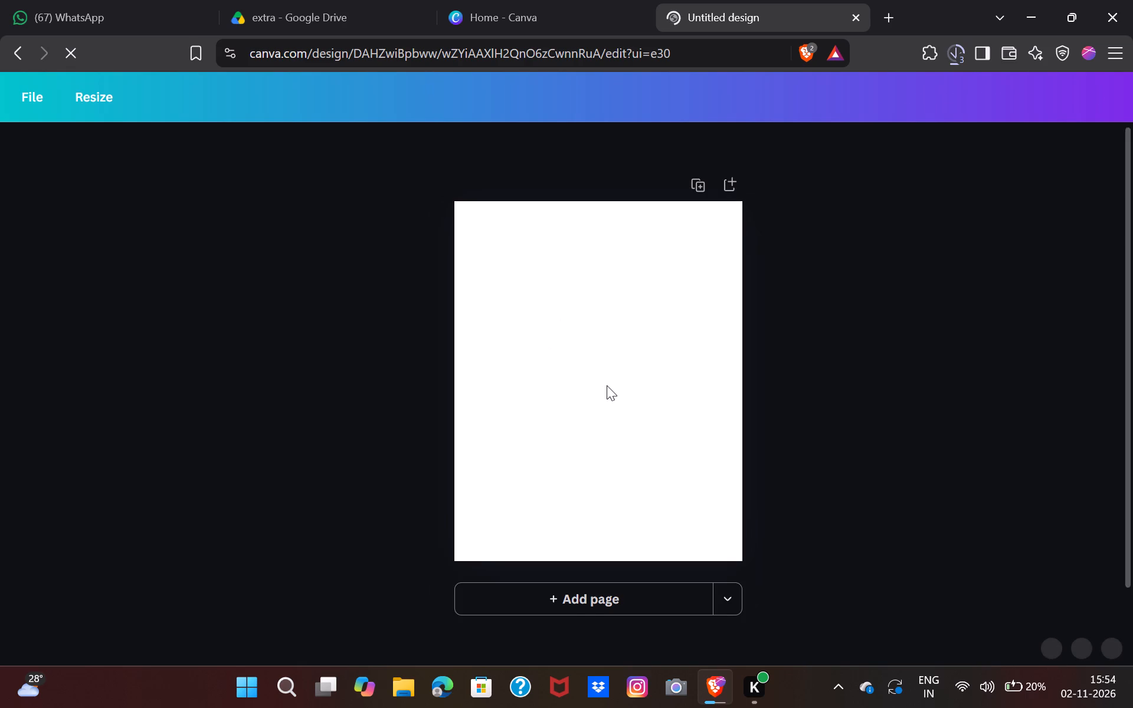
{"action": "left_click", "coordinate": [607, 385]}
{"action": "left_click", "coordinate": [319, 432]}
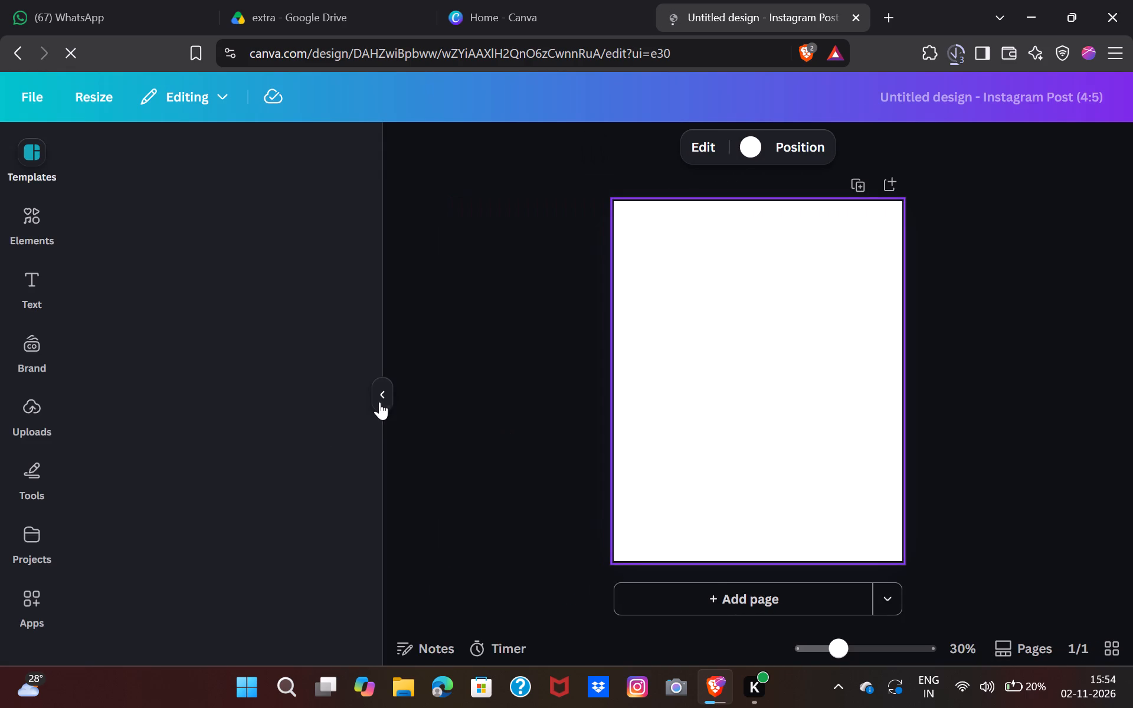
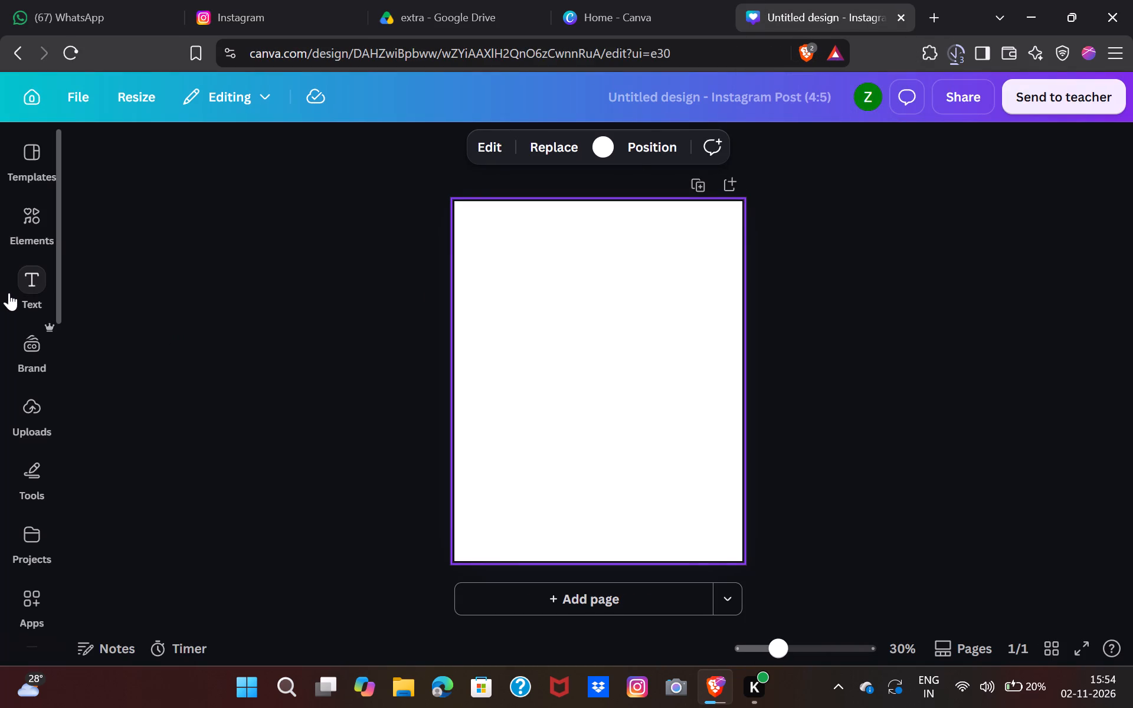
Add a text box to the blank page and enter the text "Most people think they are paying for the".
{"action": "left_click", "coordinate": [35, 280]}
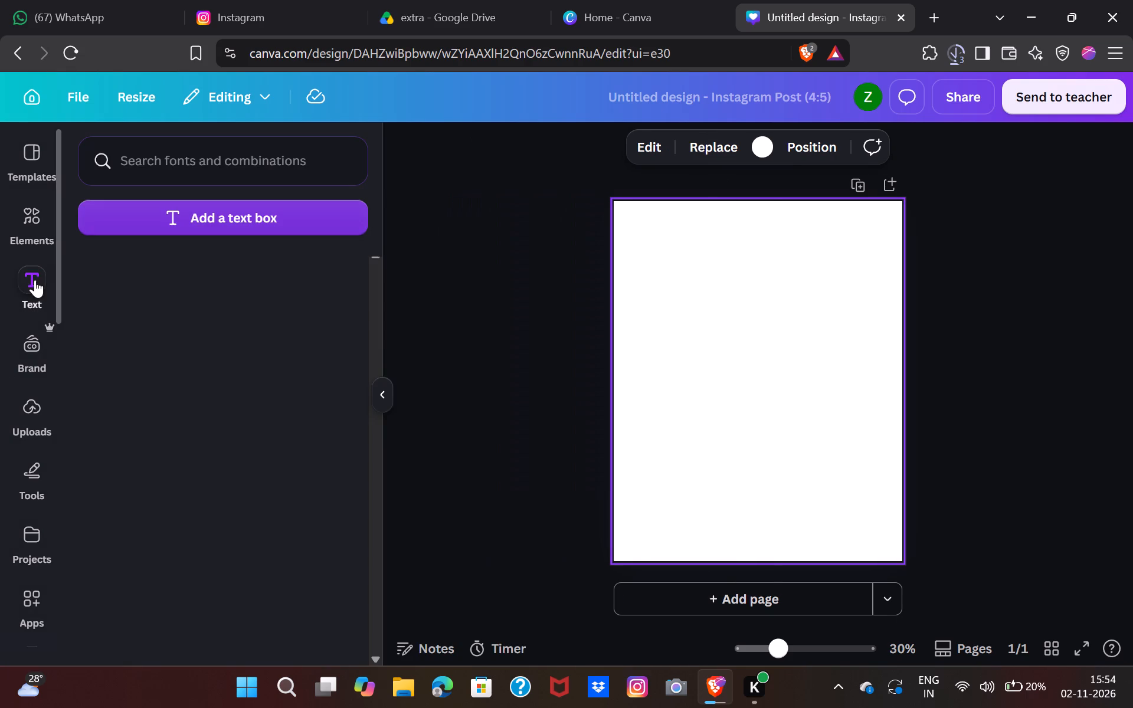
{"action": "left_click", "coordinate": [156, 220]}
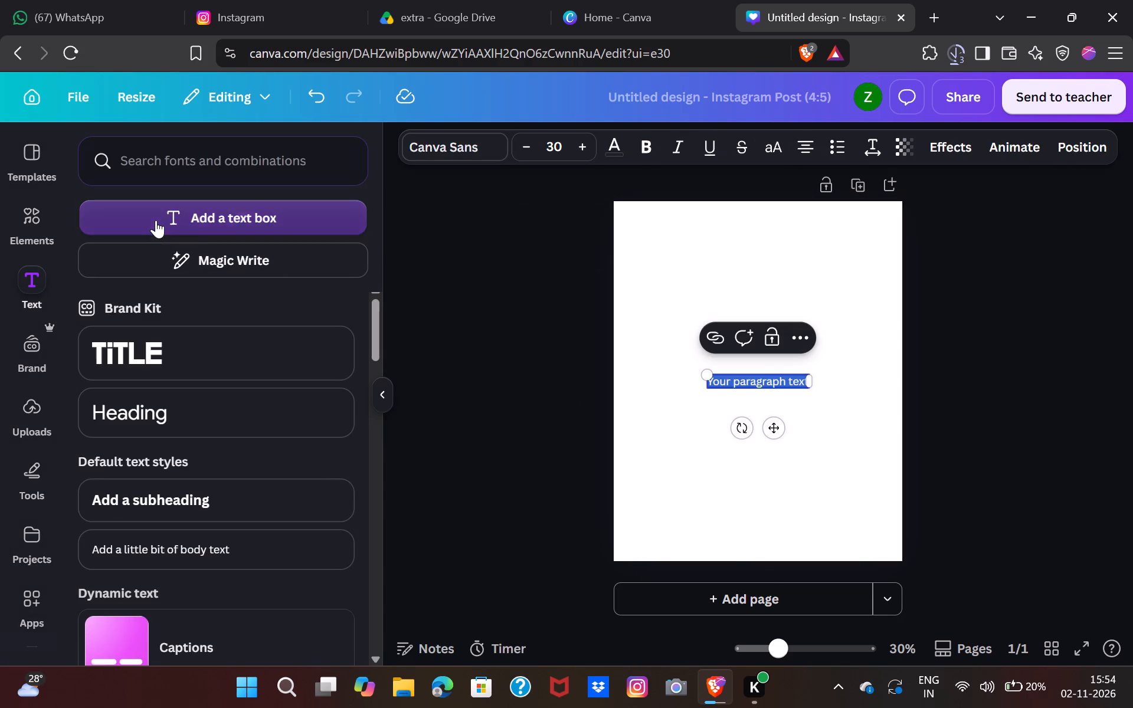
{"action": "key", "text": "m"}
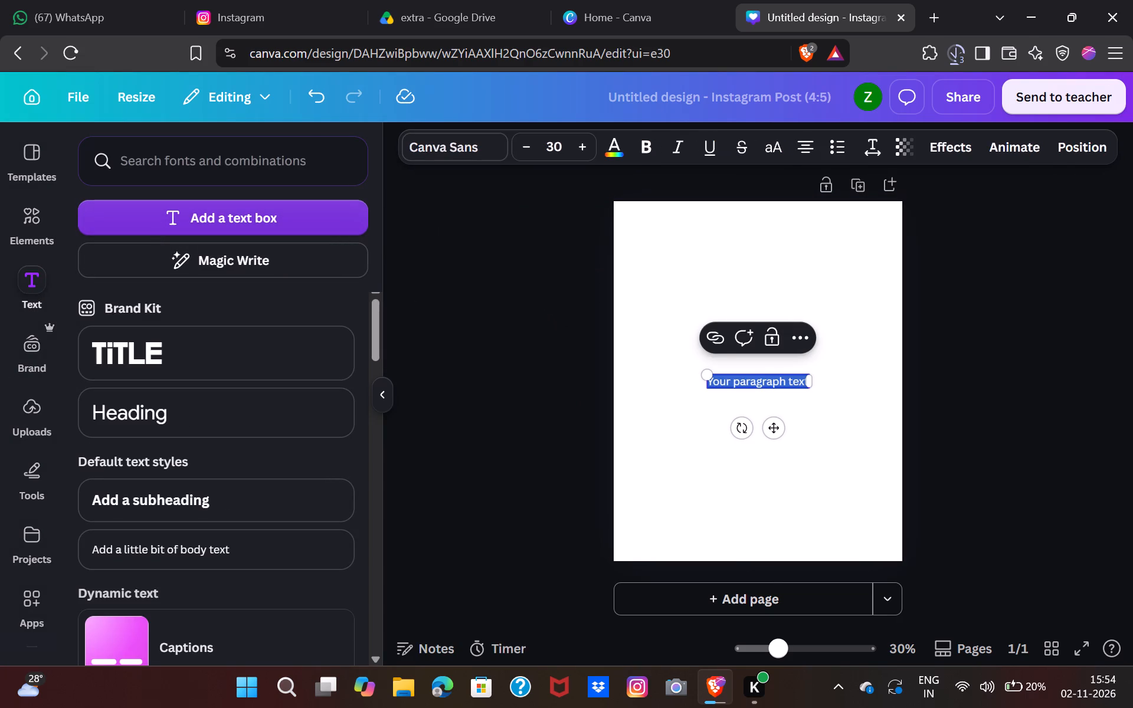
{"action": "key", "text": "BackSpace"}
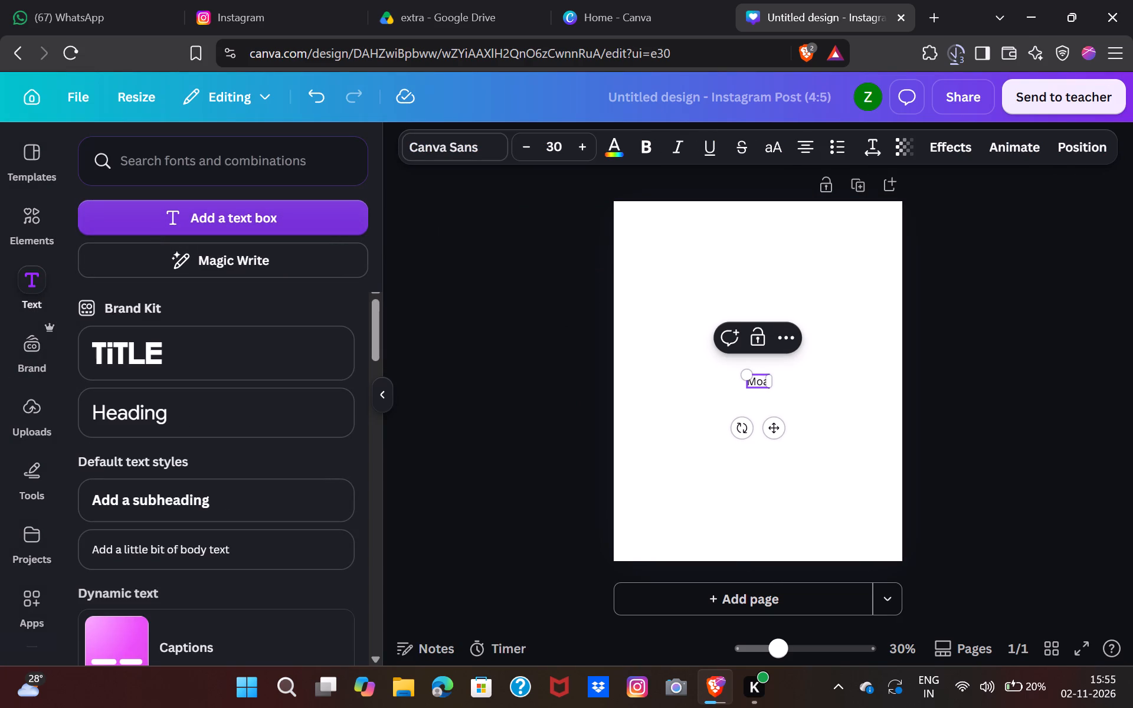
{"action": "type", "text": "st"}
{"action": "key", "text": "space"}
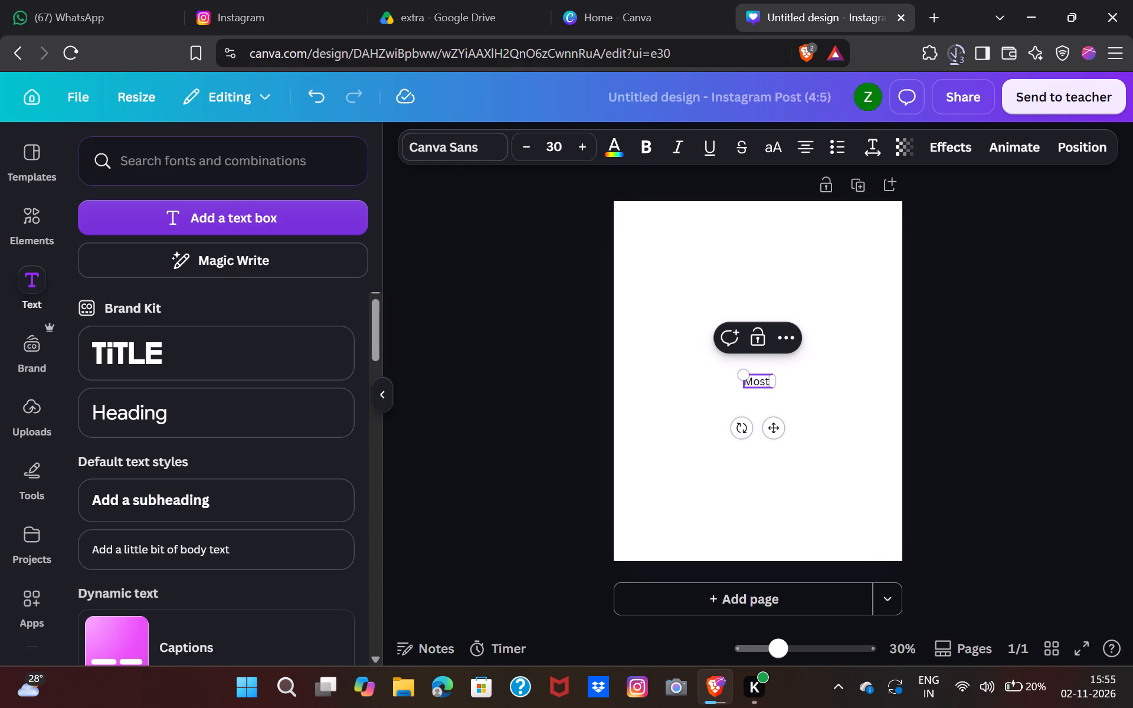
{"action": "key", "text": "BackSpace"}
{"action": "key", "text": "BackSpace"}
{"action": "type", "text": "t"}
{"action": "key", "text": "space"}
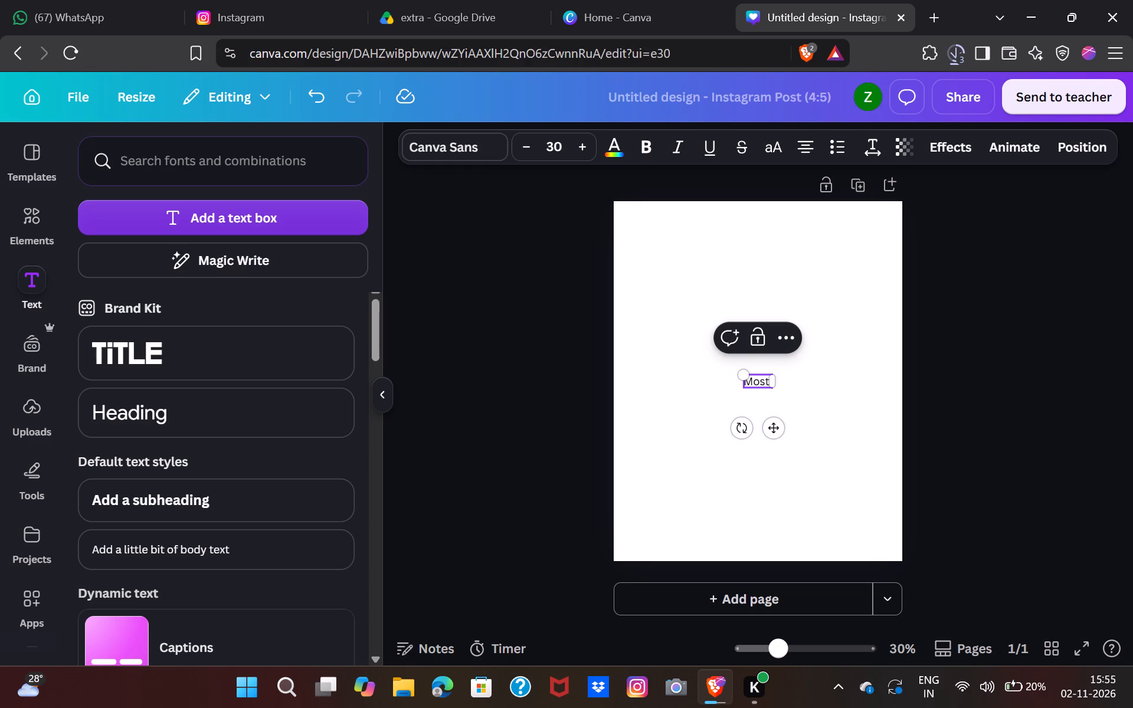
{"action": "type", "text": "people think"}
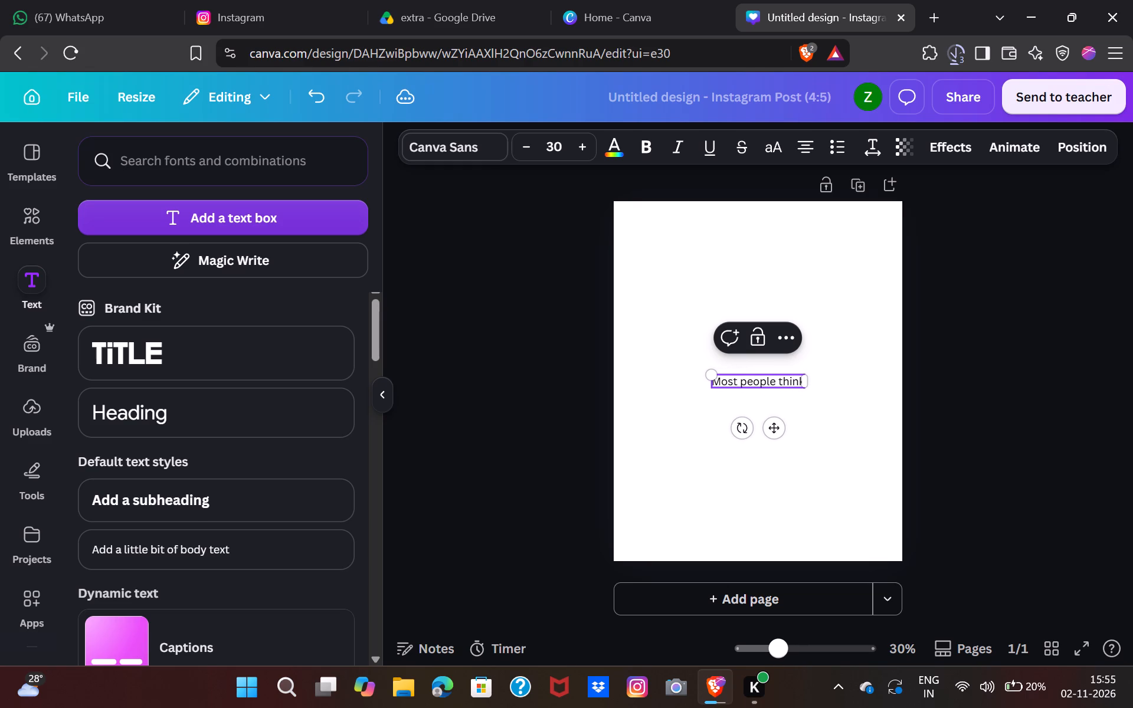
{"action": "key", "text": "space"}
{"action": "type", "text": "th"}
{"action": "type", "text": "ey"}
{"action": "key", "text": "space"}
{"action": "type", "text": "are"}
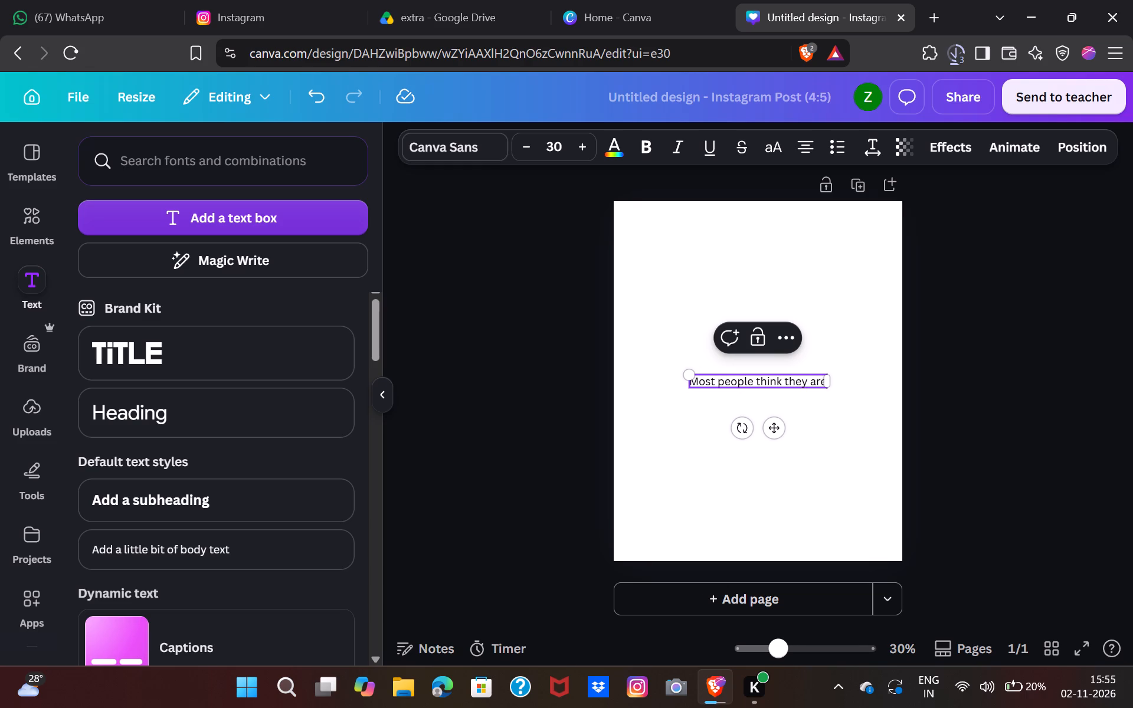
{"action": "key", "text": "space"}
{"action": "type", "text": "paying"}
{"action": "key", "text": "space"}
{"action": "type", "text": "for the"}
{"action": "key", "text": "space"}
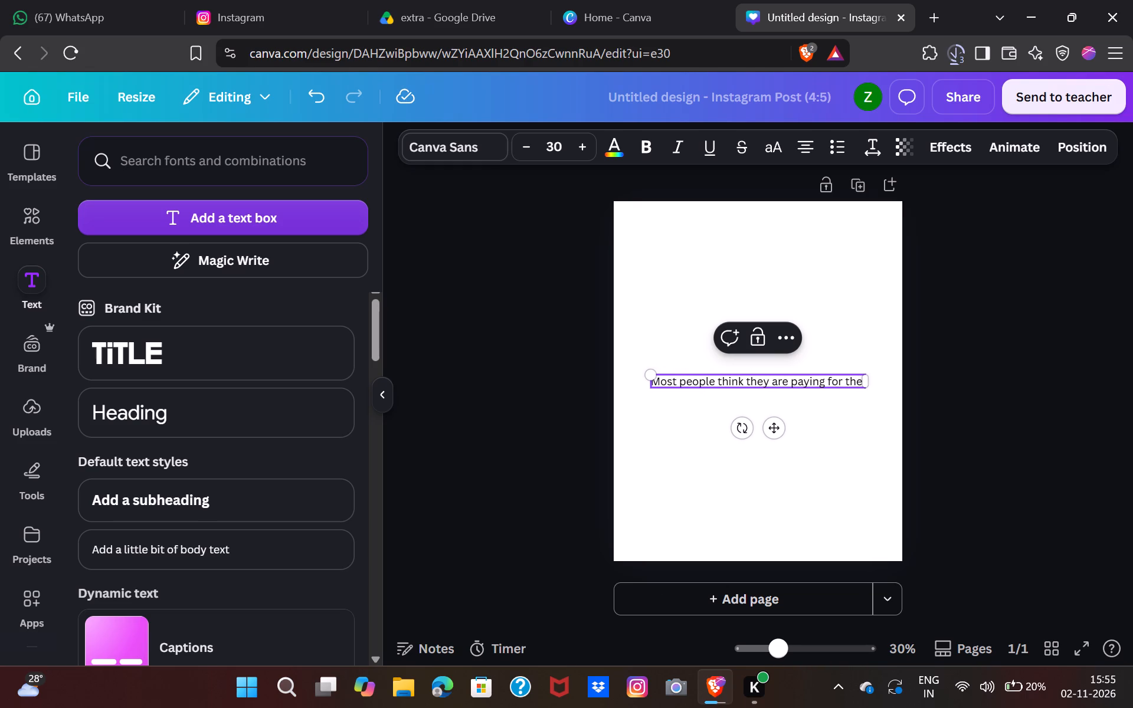
Finish the text box wording with "syringe." so it reads "Most people think they are paying for the syringe.".
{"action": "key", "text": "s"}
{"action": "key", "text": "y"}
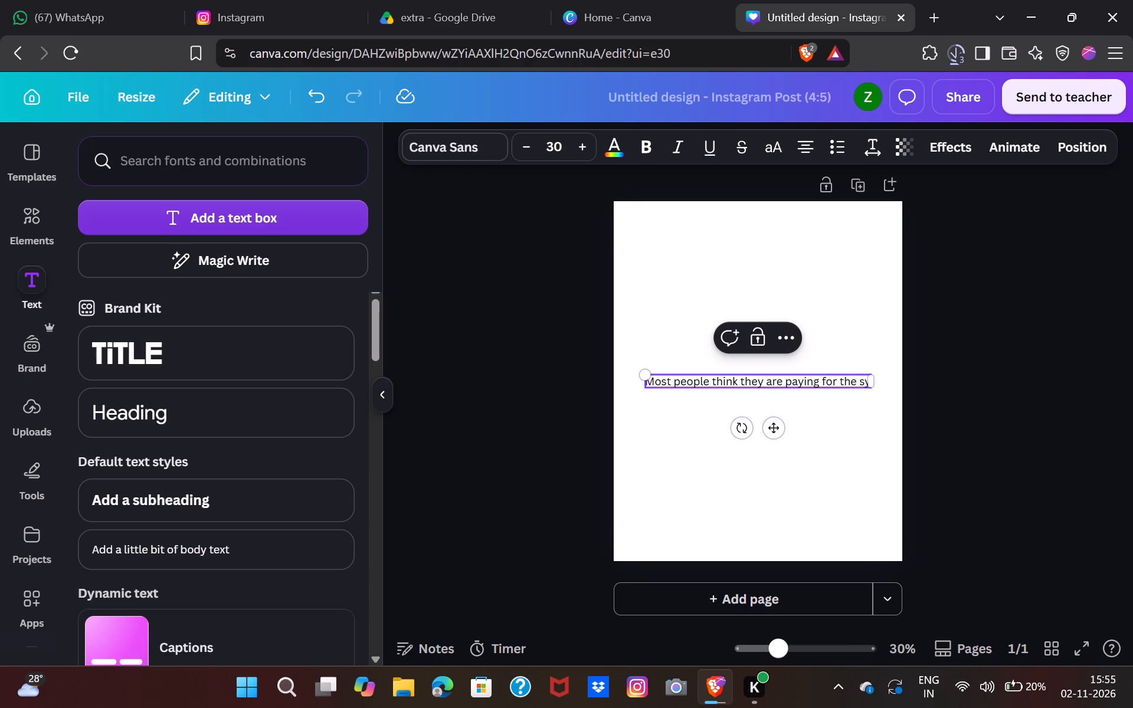
{"action": "type", "text": "ring"}
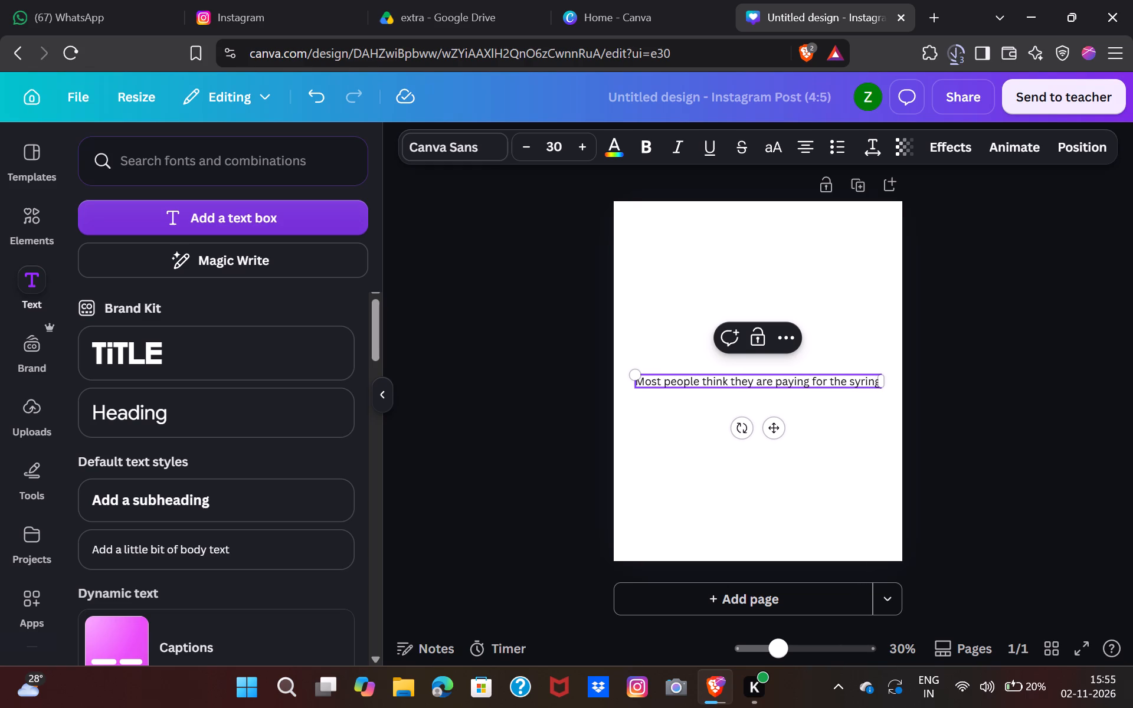
{"action": "type", "text": "e."}
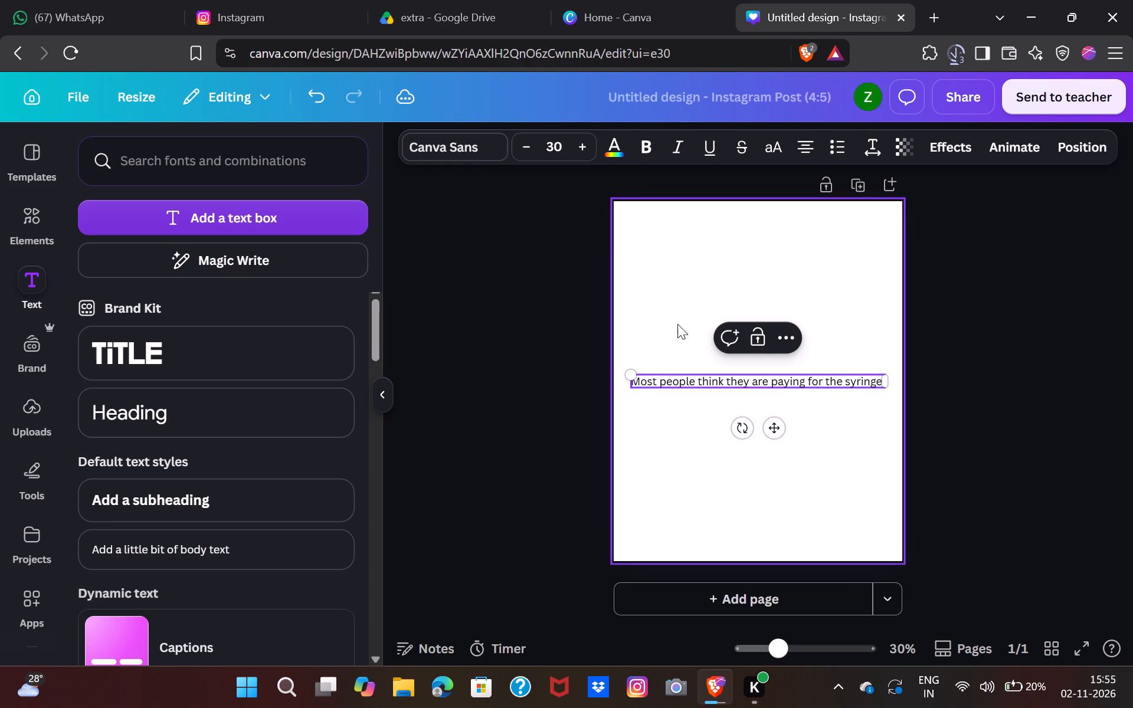
Narrow the text box so the sentence wraps onto two lines.
{"action": "left_click_drag", "start_coordinate": [887, 382], "coordinate": [857, 381]}
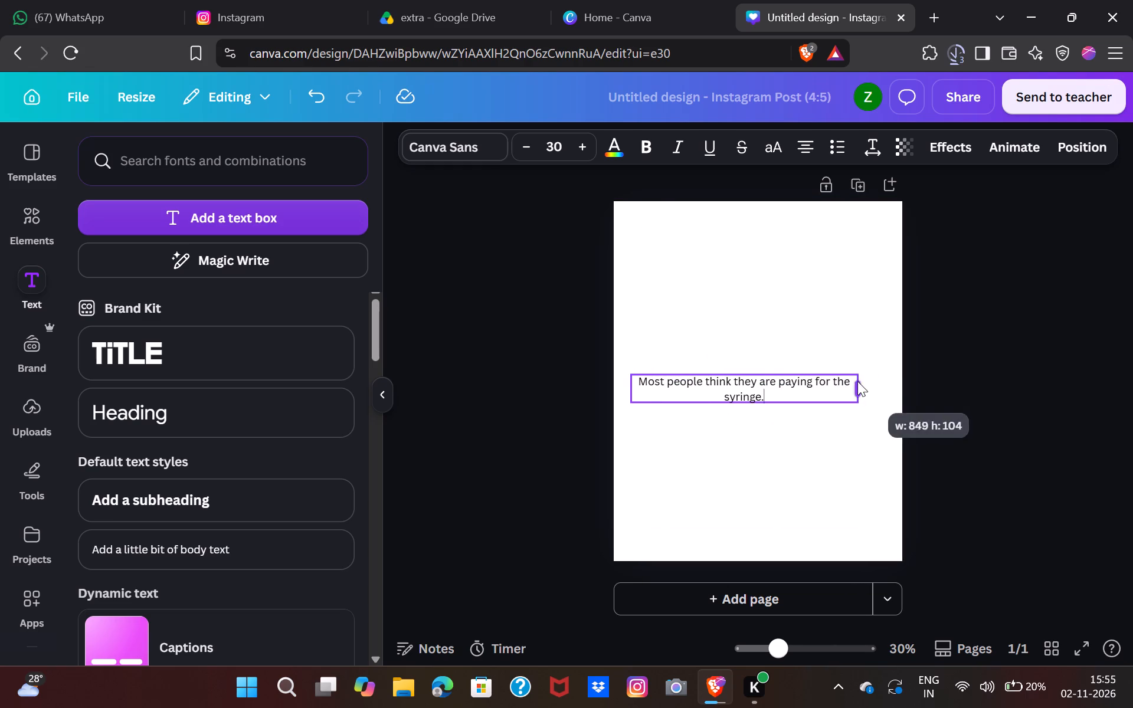
{"action": "left_click_drag", "start_coordinate": [857, 381], "coordinate": [810, 387]}
{"action": "left_click", "coordinate": [809, 478]}
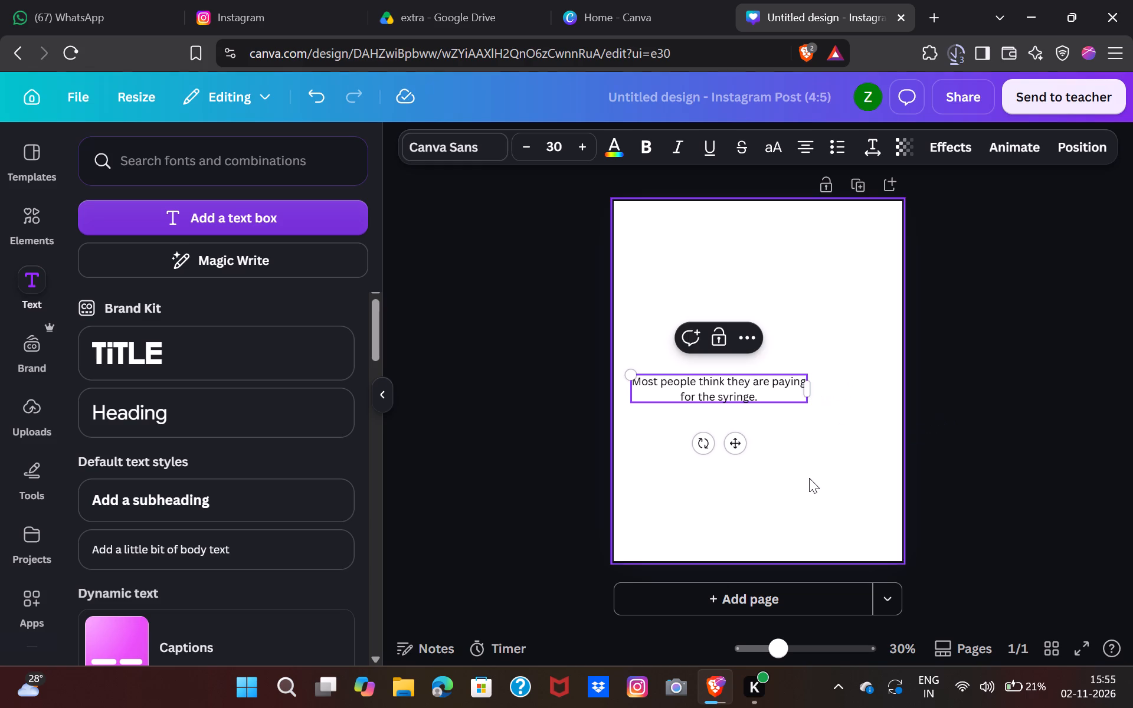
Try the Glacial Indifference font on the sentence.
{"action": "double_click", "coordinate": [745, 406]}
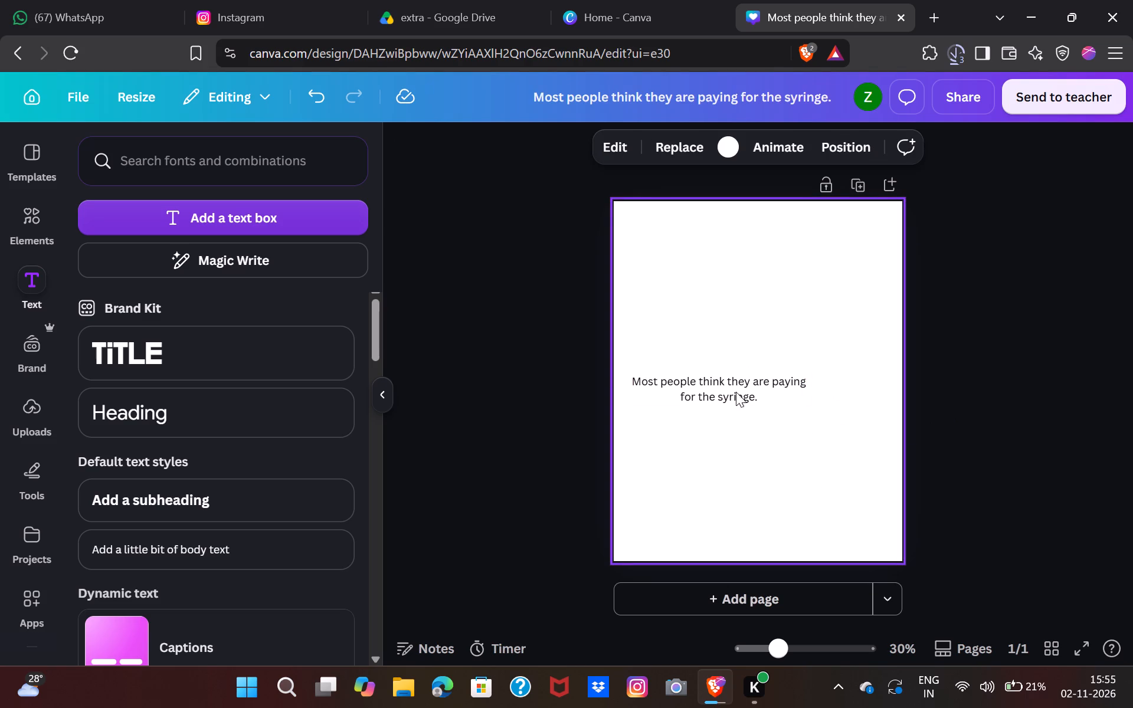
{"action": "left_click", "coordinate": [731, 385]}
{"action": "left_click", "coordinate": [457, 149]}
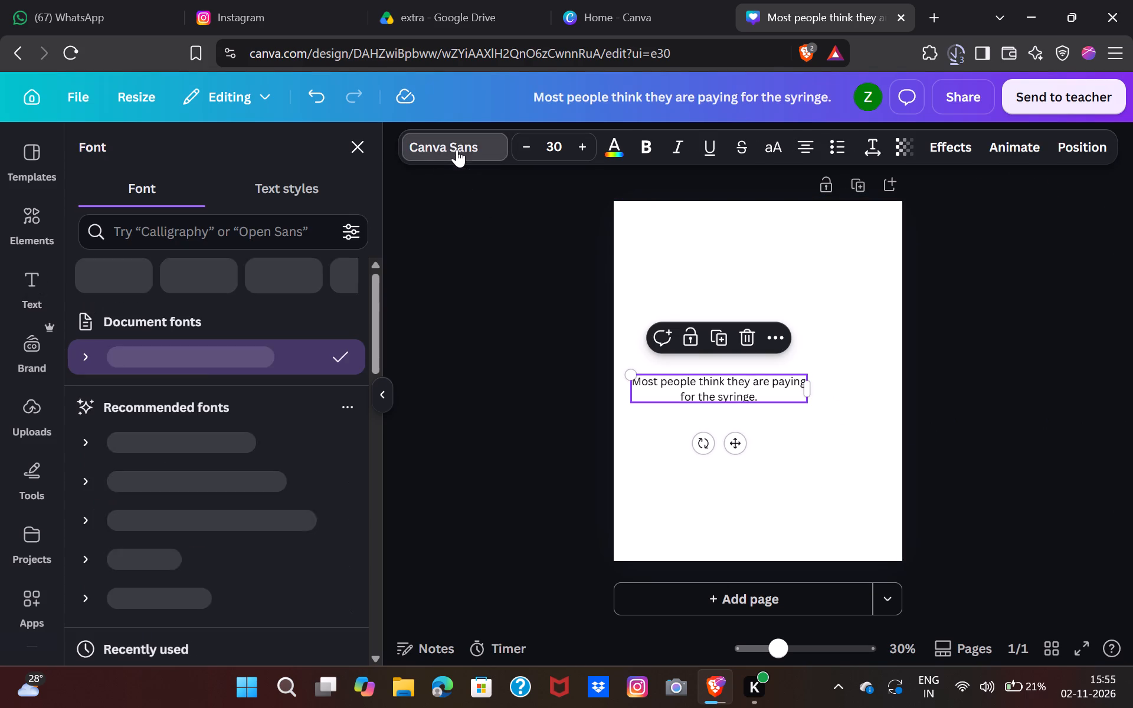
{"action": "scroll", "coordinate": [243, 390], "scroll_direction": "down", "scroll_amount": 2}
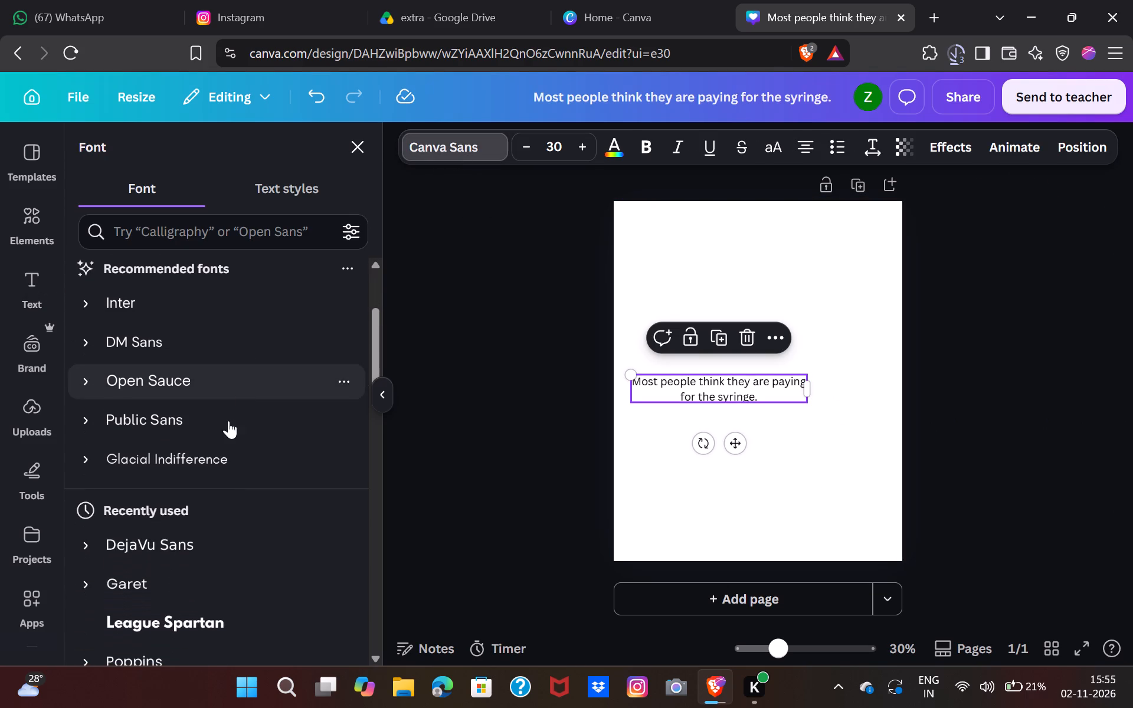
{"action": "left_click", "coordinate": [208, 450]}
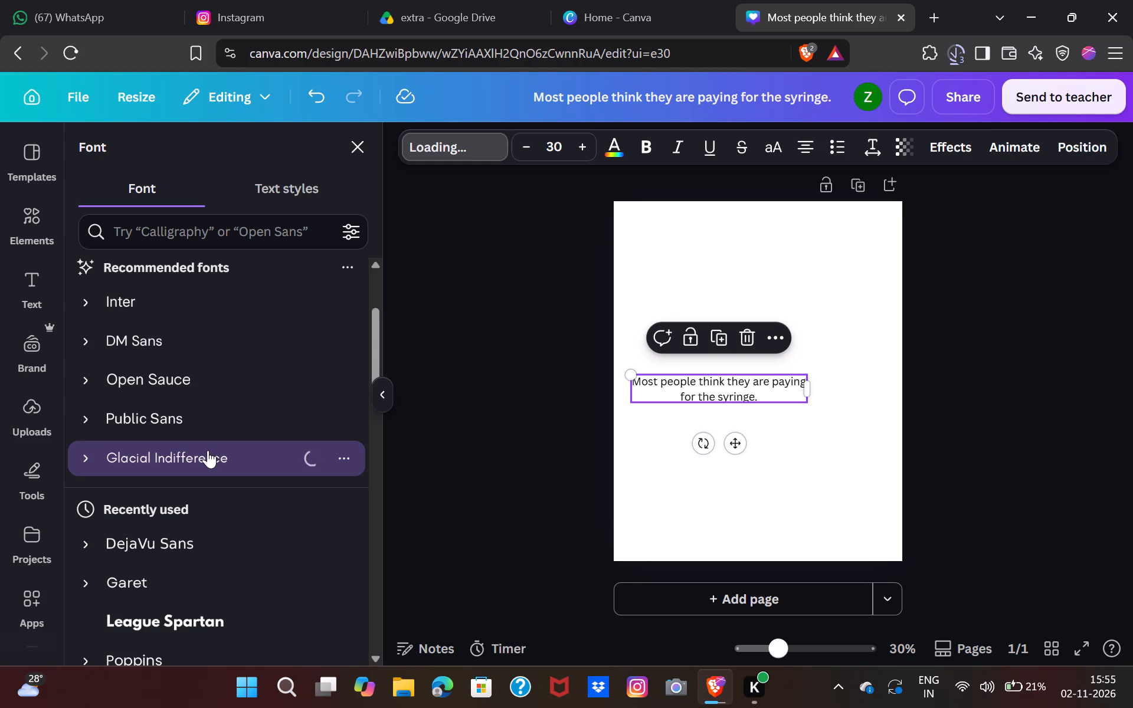
Set the sentence's font to Alice, briefly trying Open Sauce for comparison.
{"action": "scroll", "coordinate": [212, 507], "scroll_direction": "down", "scroll_amount": 2}
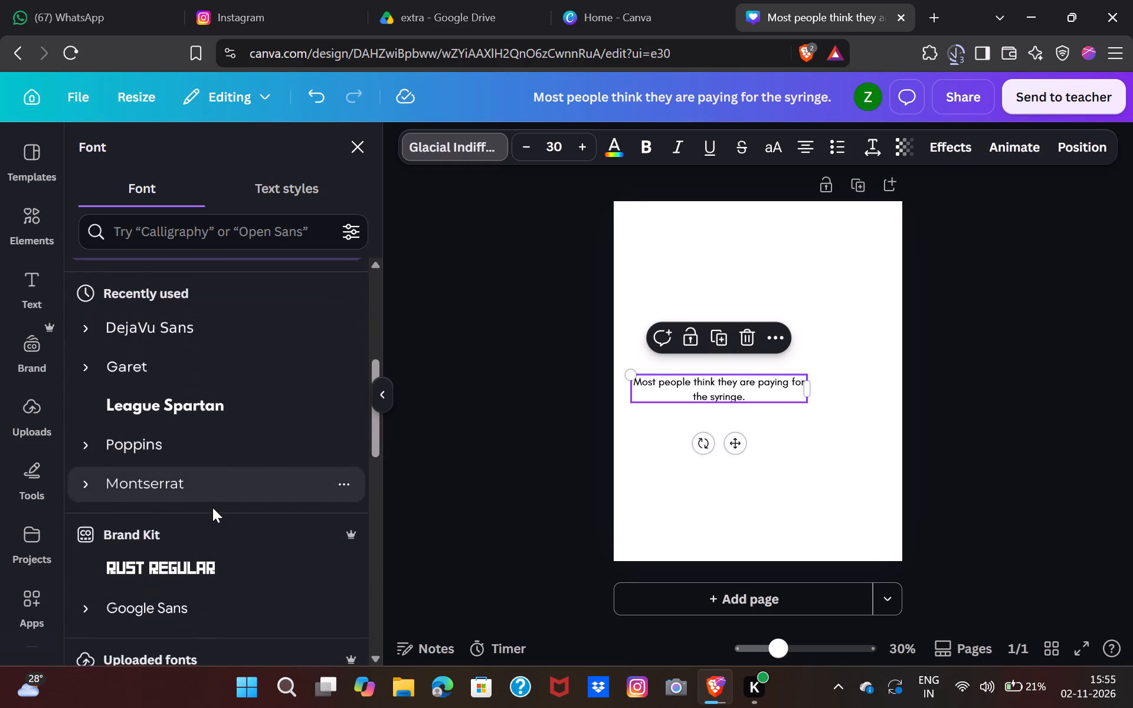
{"action": "scroll", "coordinate": [212, 507], "scroll_direction": "down", "scroll_amount": 4}
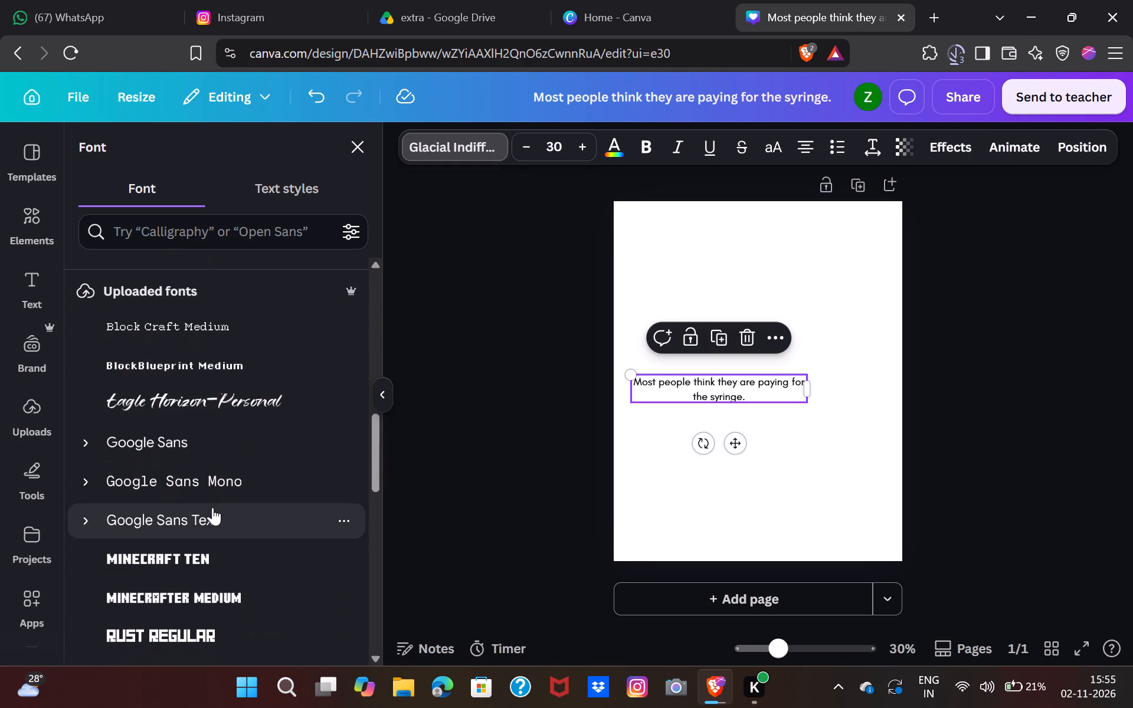
{"action": "scroll", "coordinate": [212, 507], "scroll_direction": "down", "scroll_amount": 5}
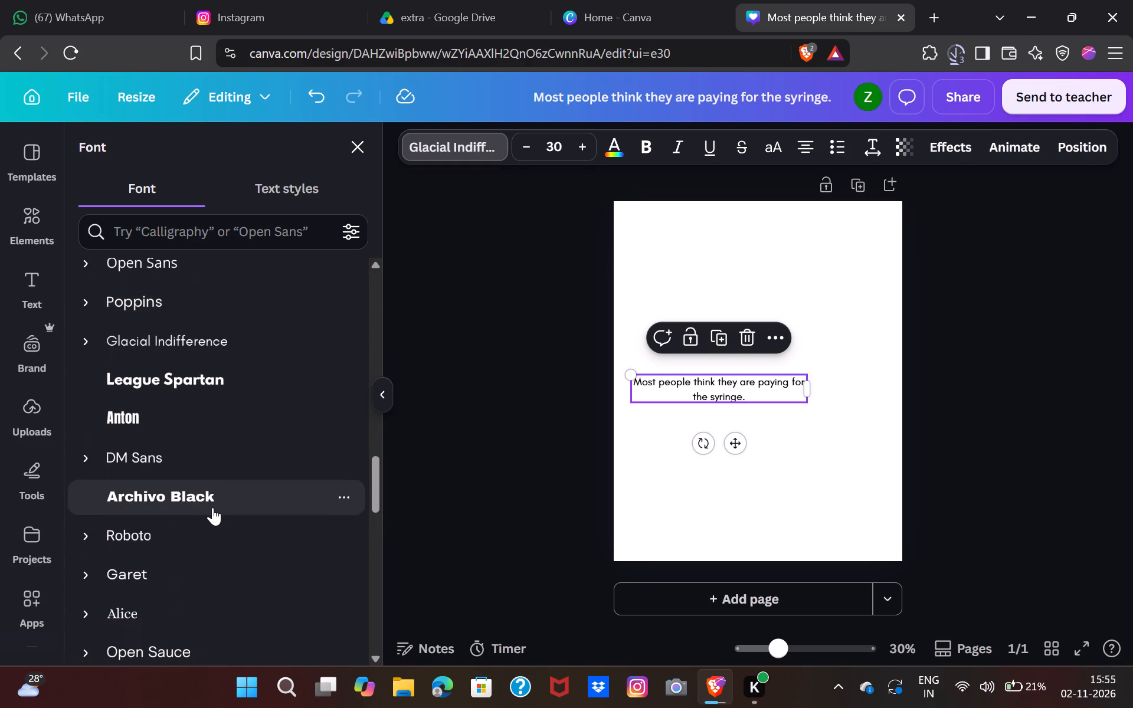
{"action": "scroll", "coordinate": [212, 507], "scroll_direction": "down", "scroll_amount": 2}
{"action": "left_click", "coordinate": [179, 522]}
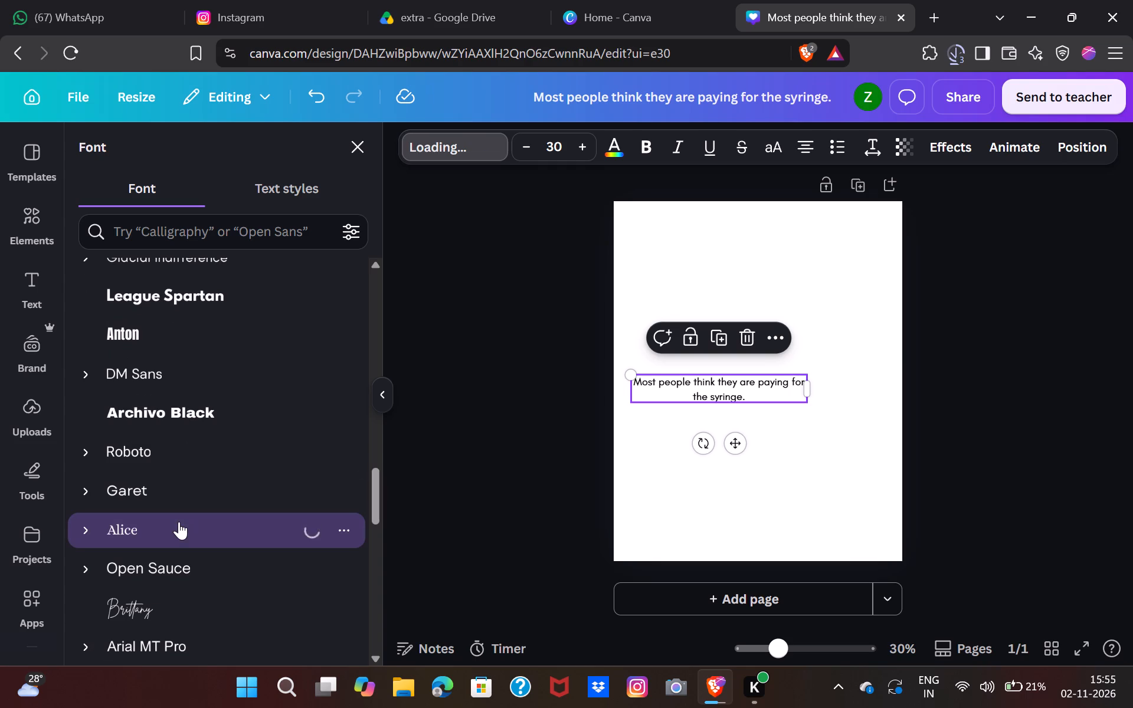
{"action": "left_click", "coordinate": [253, 524]}
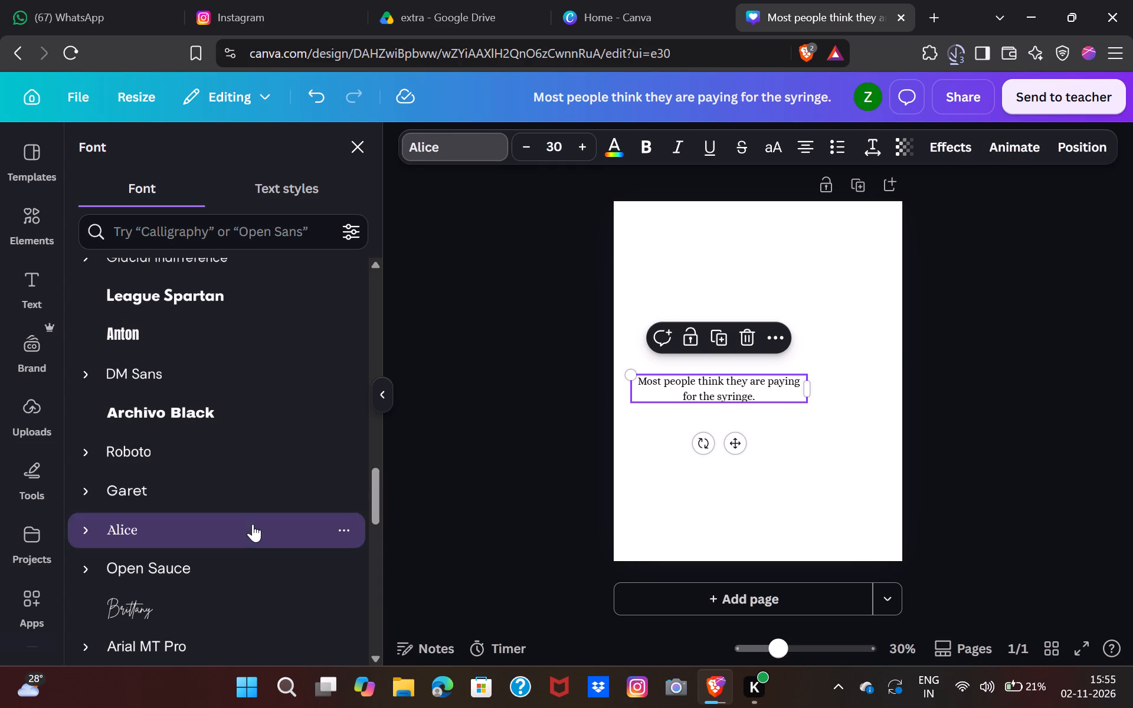
{"action": "left_click", "coordinate": [241, 577]}
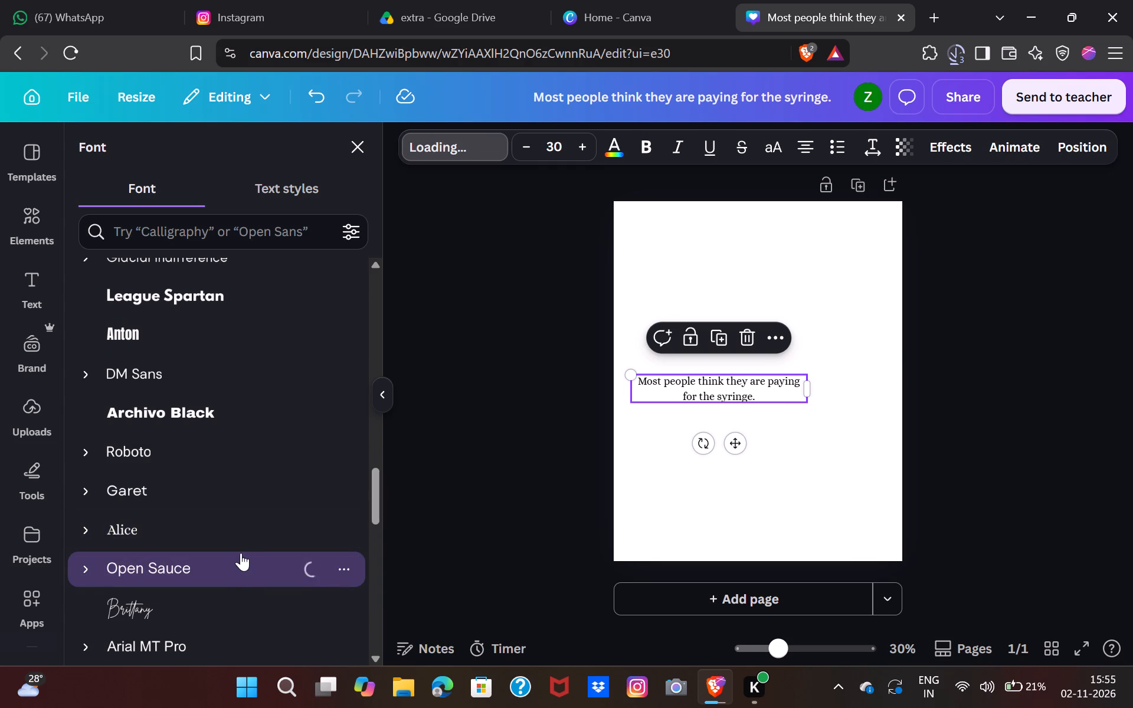
{"action": "left_click", "coordinate": [234, 526]}
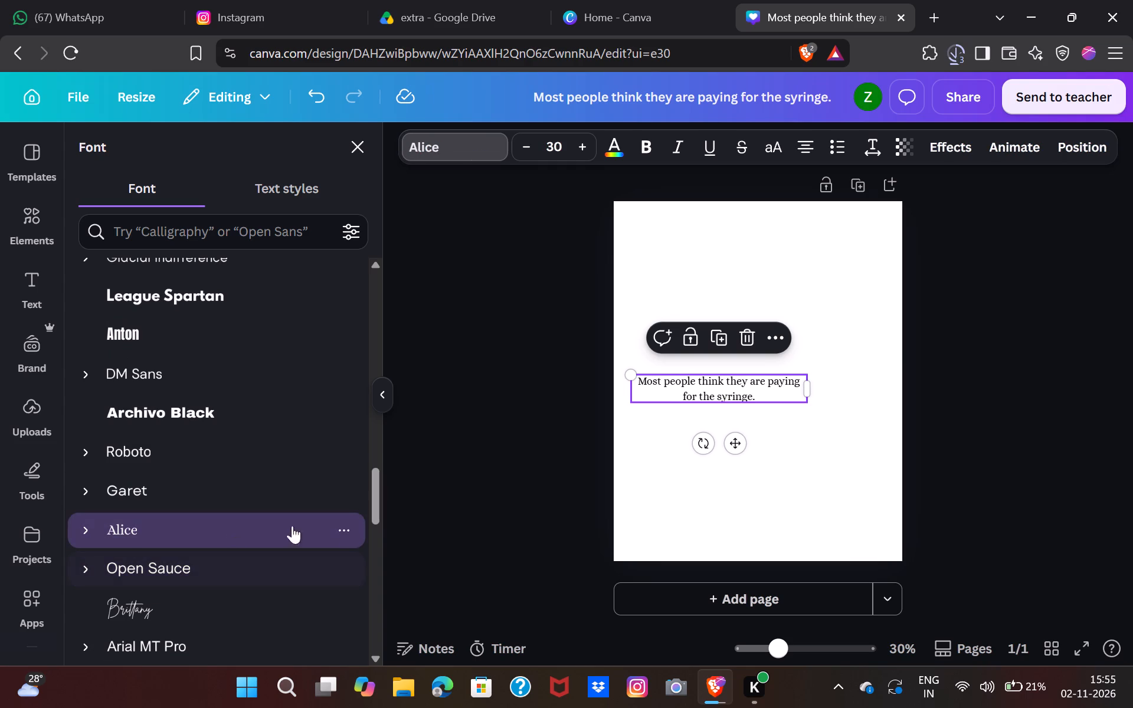
Enlarge the sentence to a font size of about 64.8, filling most of the page width.
{"action": "triple_click", "coordinate": [581, 140]}
{"action": "triple_click", "coordinate": [581, 140]}
{"action": "triple_click", "coordinate": [581, 140]}
{"action": "triple_click", "coordinate": [581, 140]}
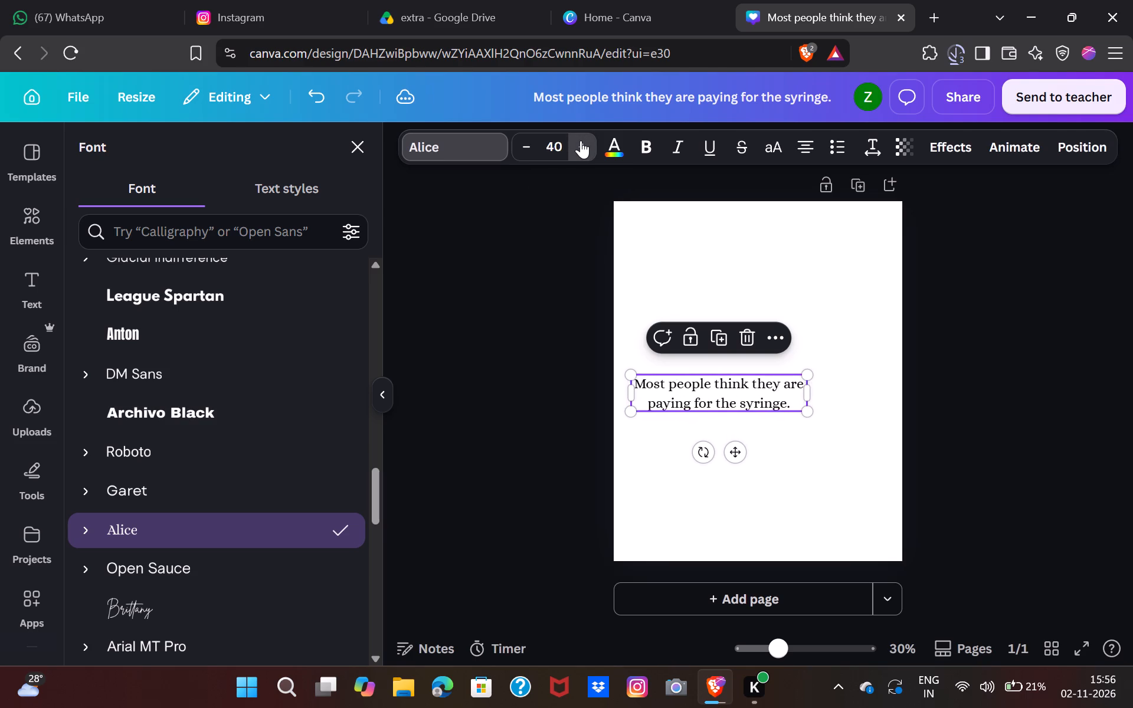
{"action": "double_click", "coordinate": [581, 140]}
{"action": "left_click_drag", "start_coordinate": [813, 438], "coordinate": [872, 480]}
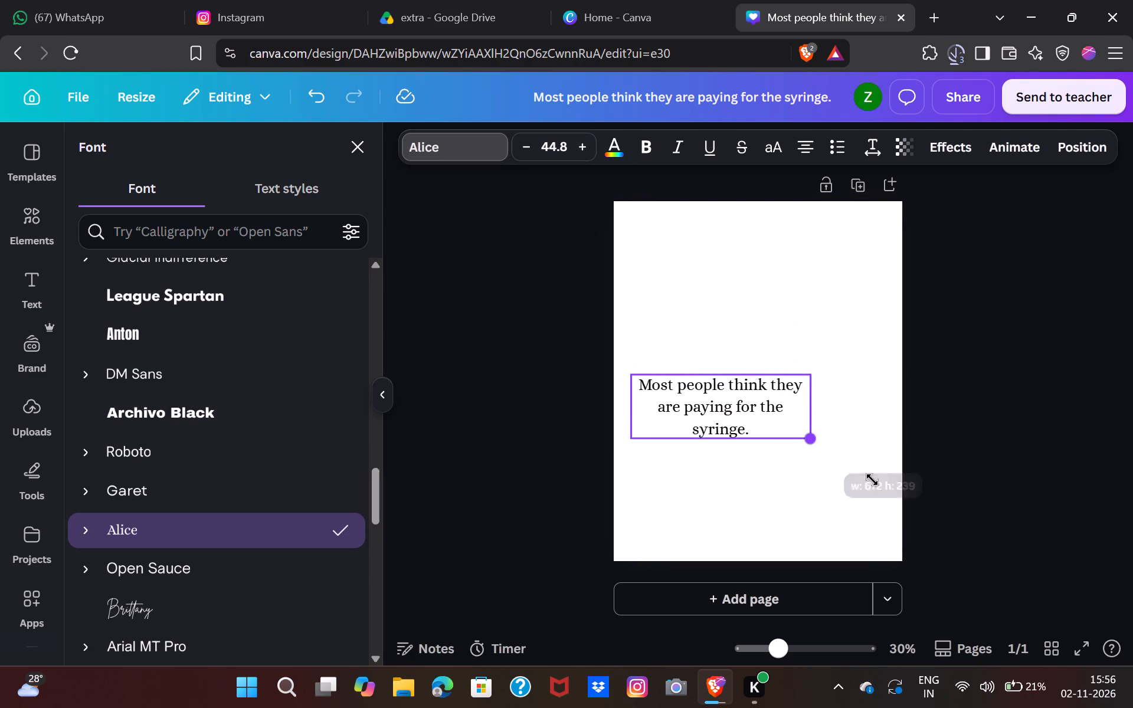
{"action": "left_click_drag", "start_coordinate": [872, 480], "coordinate": [888, 493]}
{"action": "left_click", "coordinate": [890, 424]}
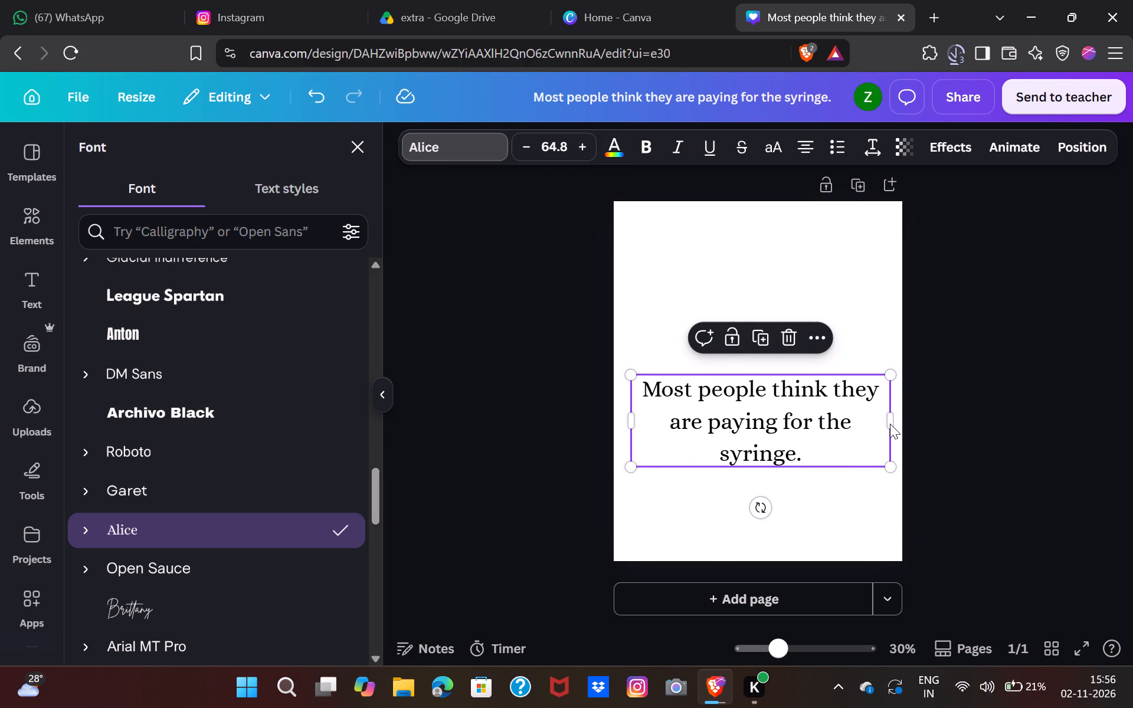
Reduce the sentence to font size 59.8 and adjust the text box width so it breaks after "they".
{"action": "left_click_drag", "start_coordinate": [893, 424], "coordinate": [905, 424]}
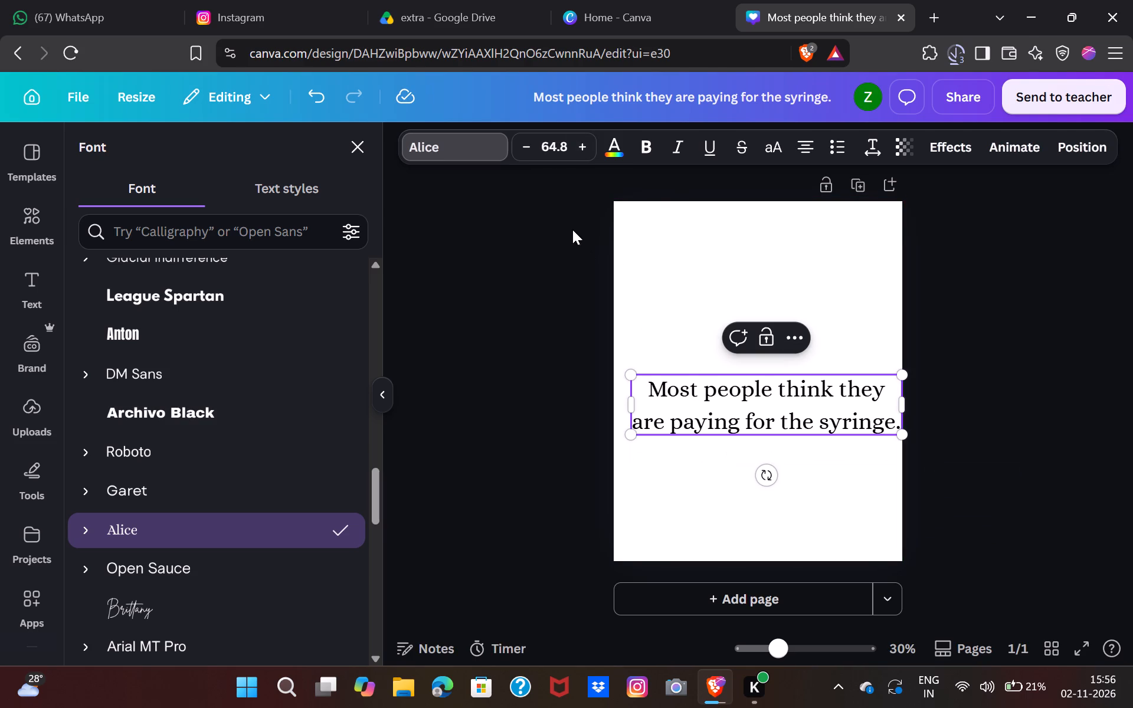
{"action": "left_click", "coordinate": [524, 139]}
{"action": "left_click", "coordinate": [524, 139]}
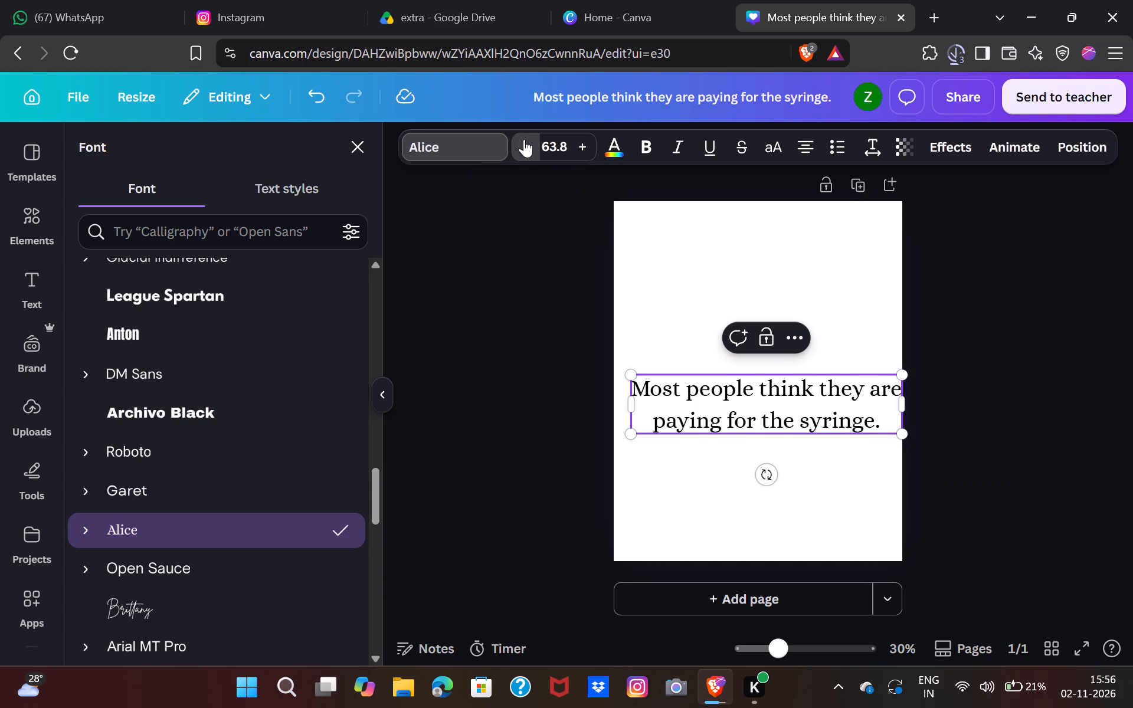
{"action": "triple_click", "coordinate": [524, 139]}
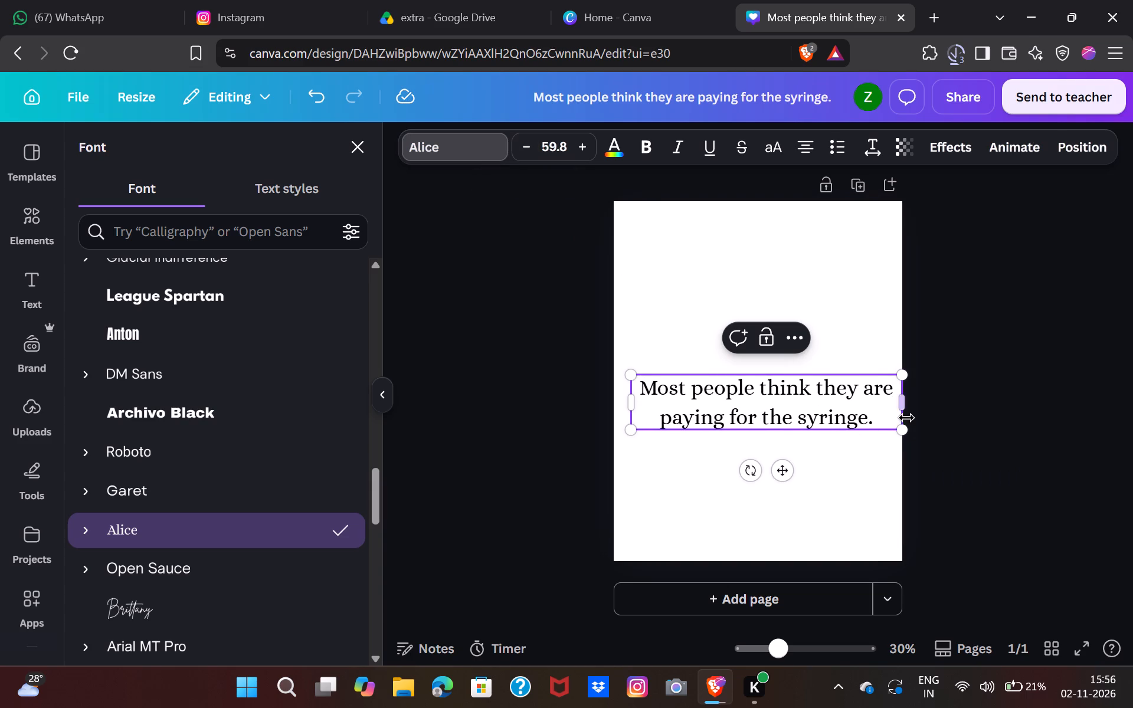
{"action": "left_click_drag", "start_coordinate": [906, 416], "coordinate": [886, 413]}
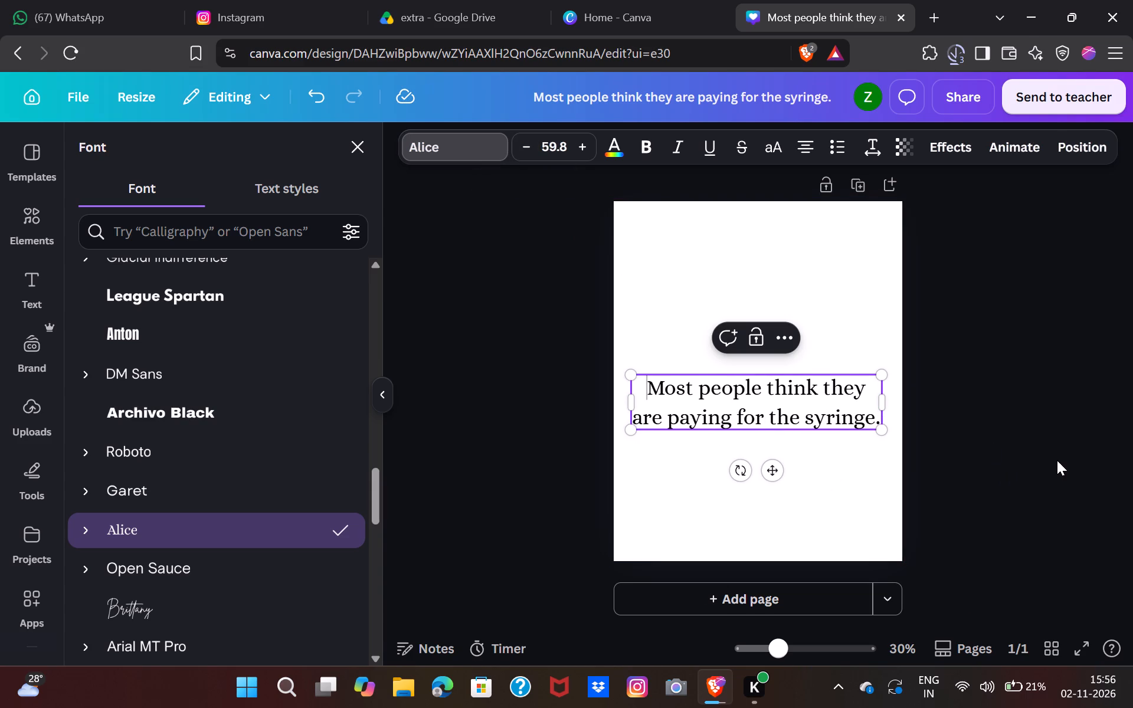
{"action": "left_click", "coordinate": [1057, 460]}
{"action": "left_click", "coordinate": [988, 413]}
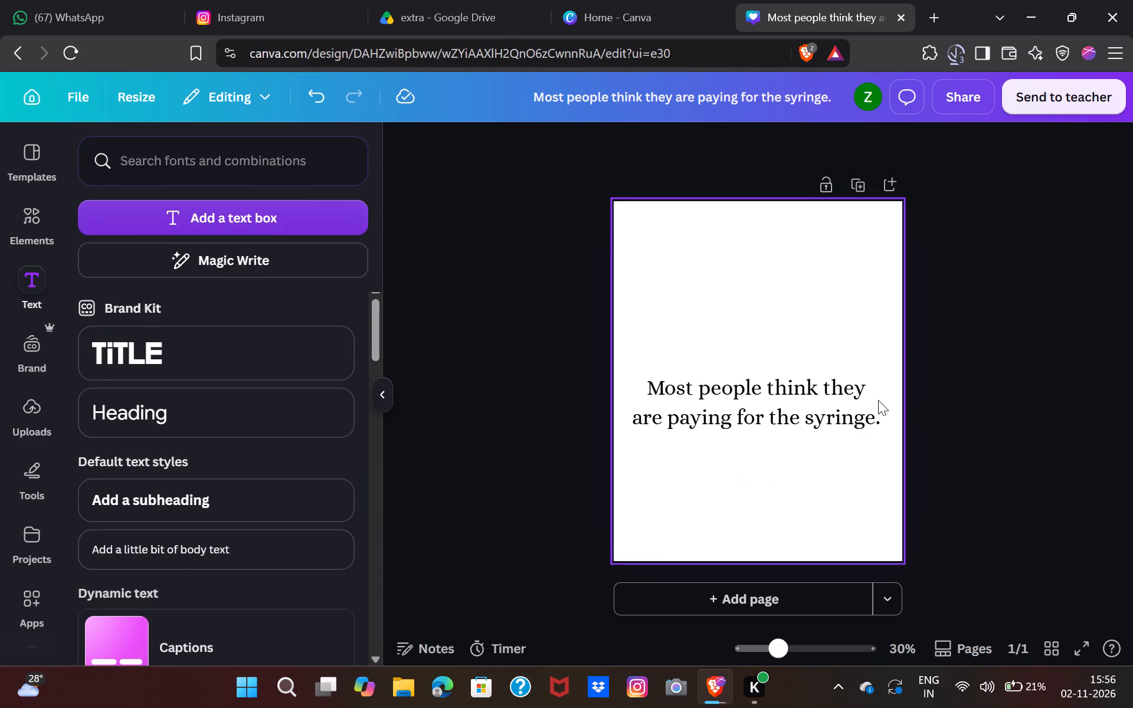
Centre the sentence on the page and scale it to font size 55, about 864 wide, fitting between the side margins.
{"action": "left_click", "coordinate": [876, 400]}
{"action": "left_click_drag", "start_coordinate": [833, 399], "coordinate": [840, 399]}
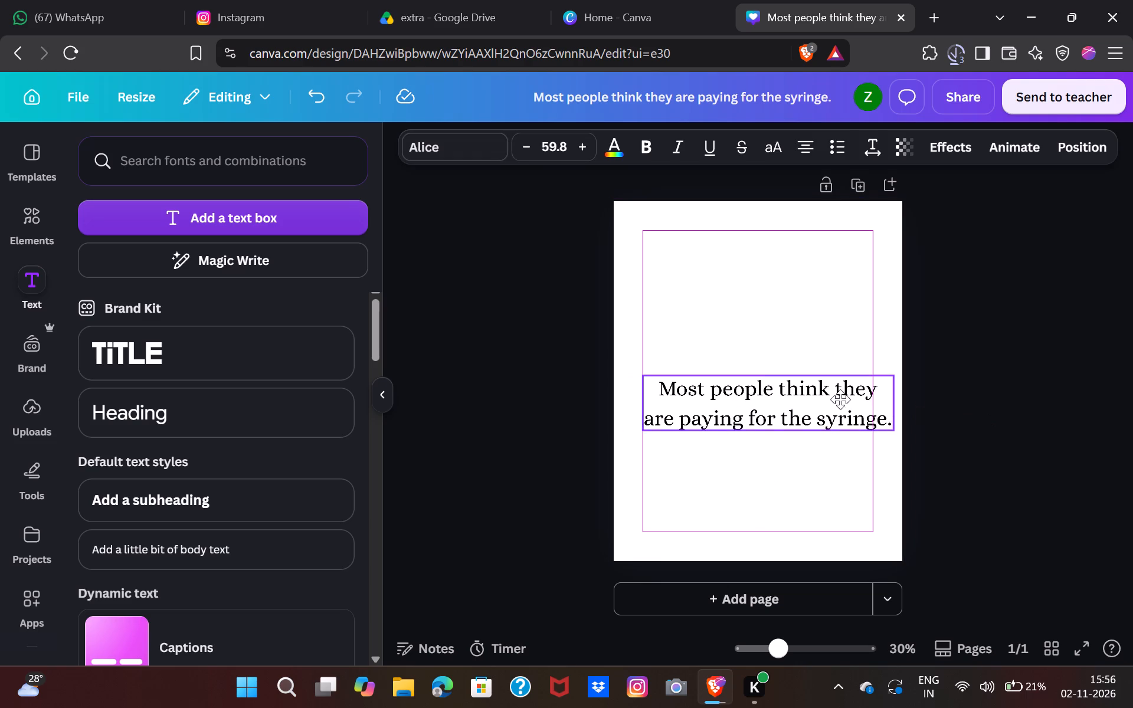
{"action": "left_click_drag", "start_coordinate": [840, 399], "coordinate": [839, 382]}
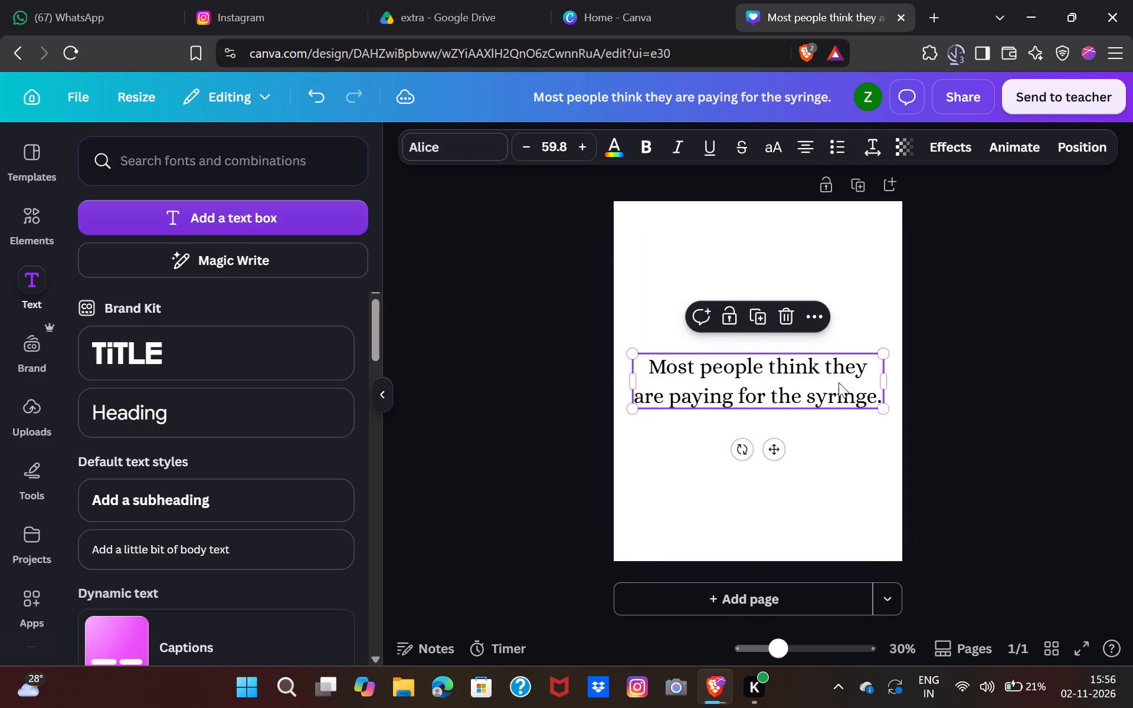
{"action": "left_click_drag", "start_coordinate": [883, 407], "coordinate": [874, 406]}
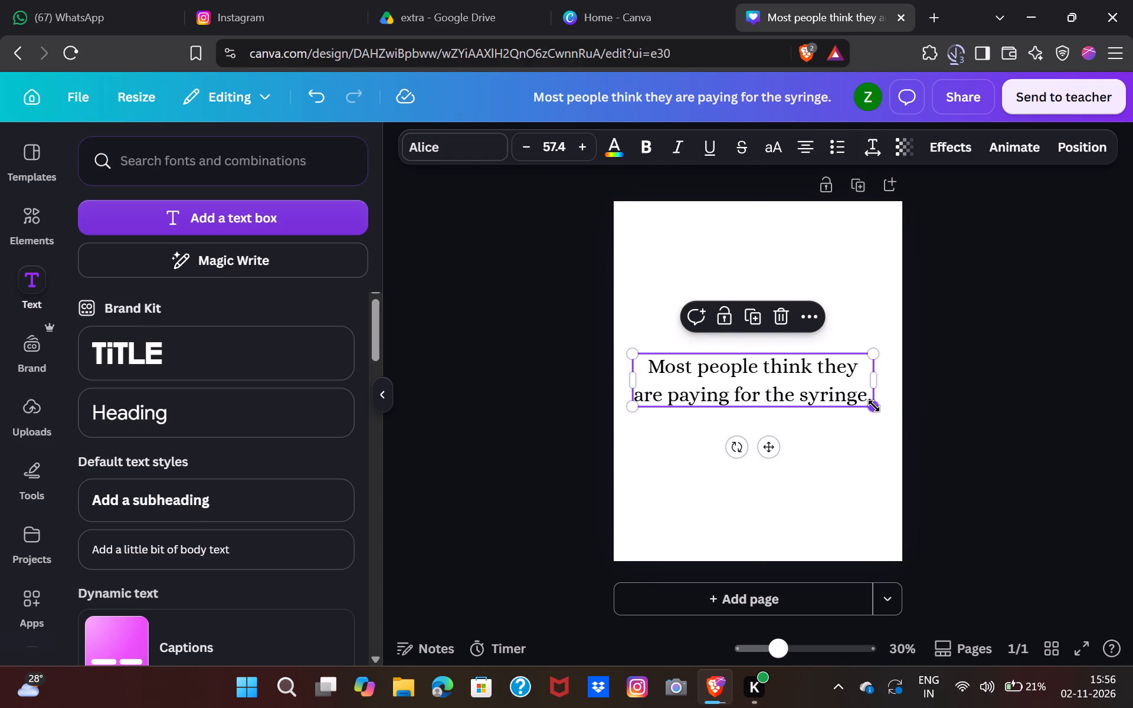
{"action": "left_click_drag", "start_coordinate": [631, 404], "coordinate": [640, 405]}
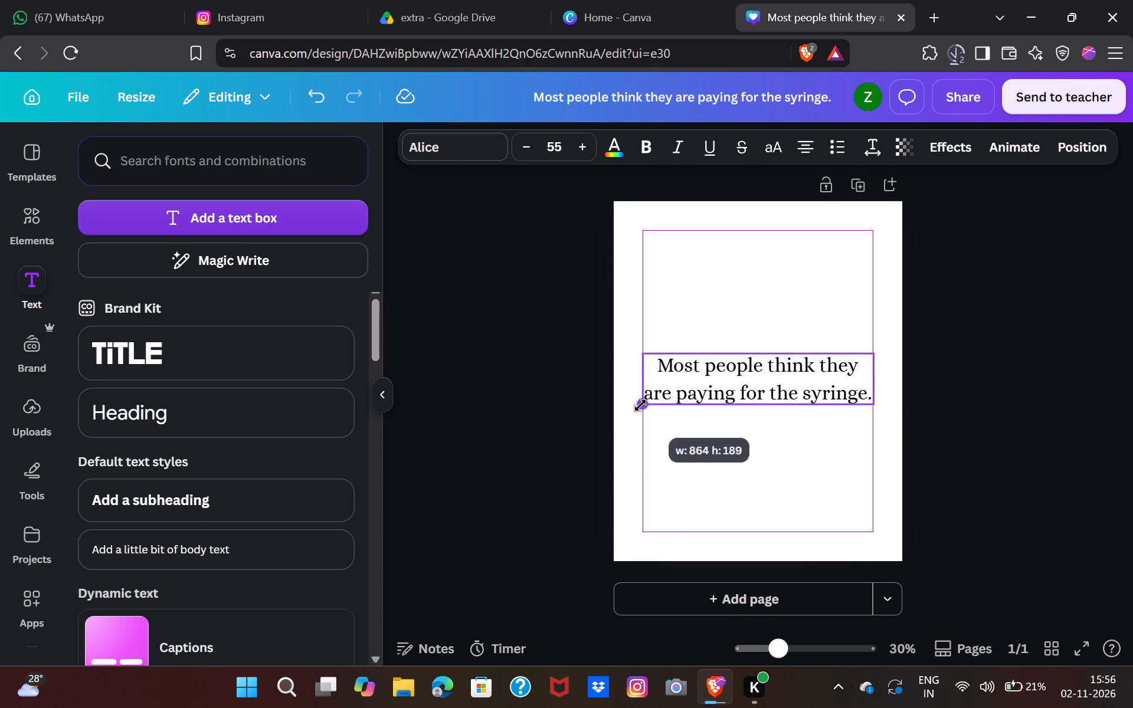
{"action": "left_click_drag", "start_coordinate": [640, 405], "coordinate": [639, 405]}
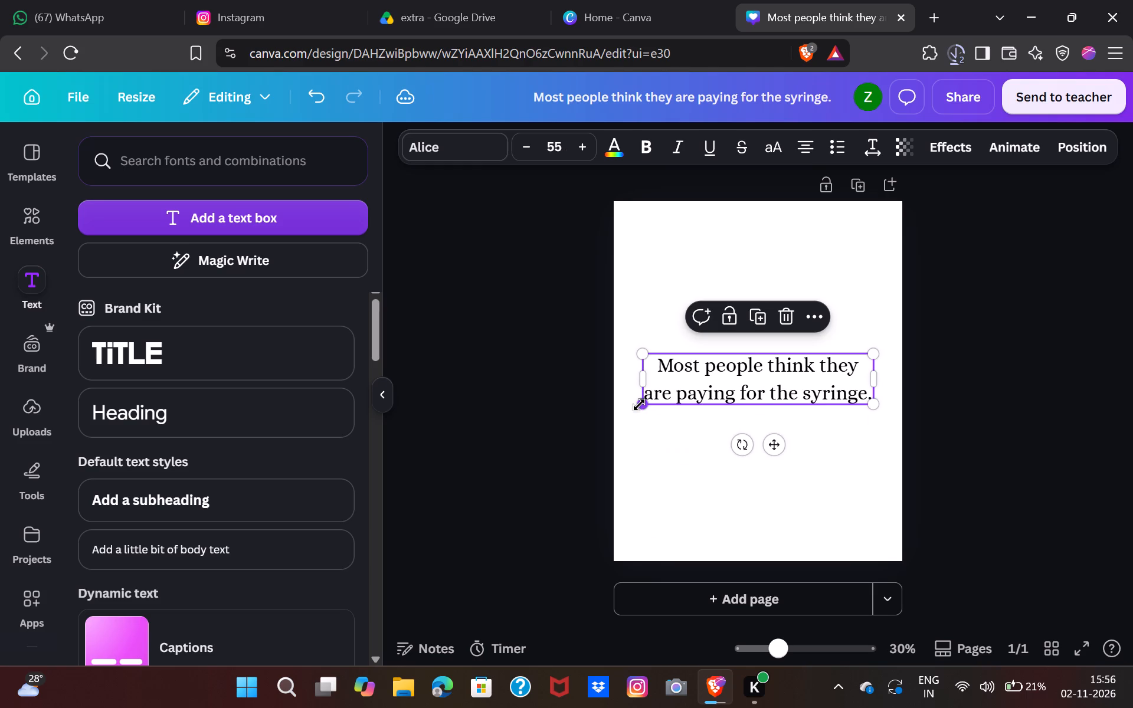
{"action": "left_click", "coordinate": [1069, 399]}
Switch to Microsoft Edge, dismiss the default browser offer, search the web for pinterest, and open the Pinterest site.
{"action": "left_click", "coordinate": [935, 12]}
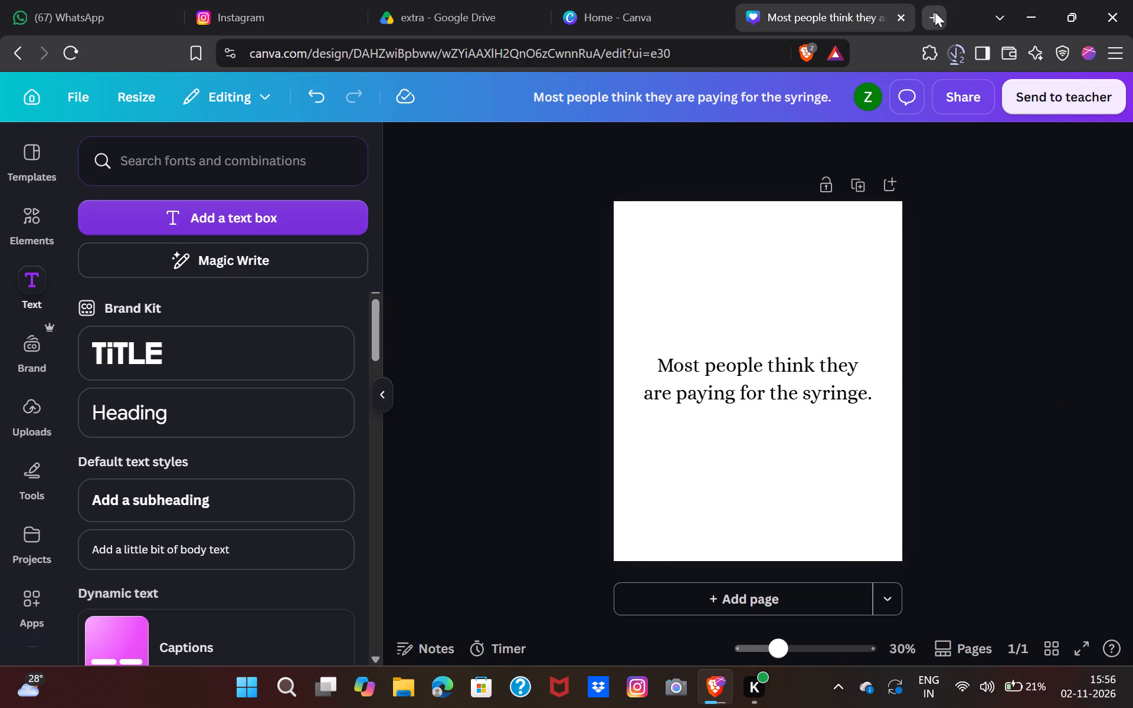
{"action": "left_click", "coordinate": [903, 15]}
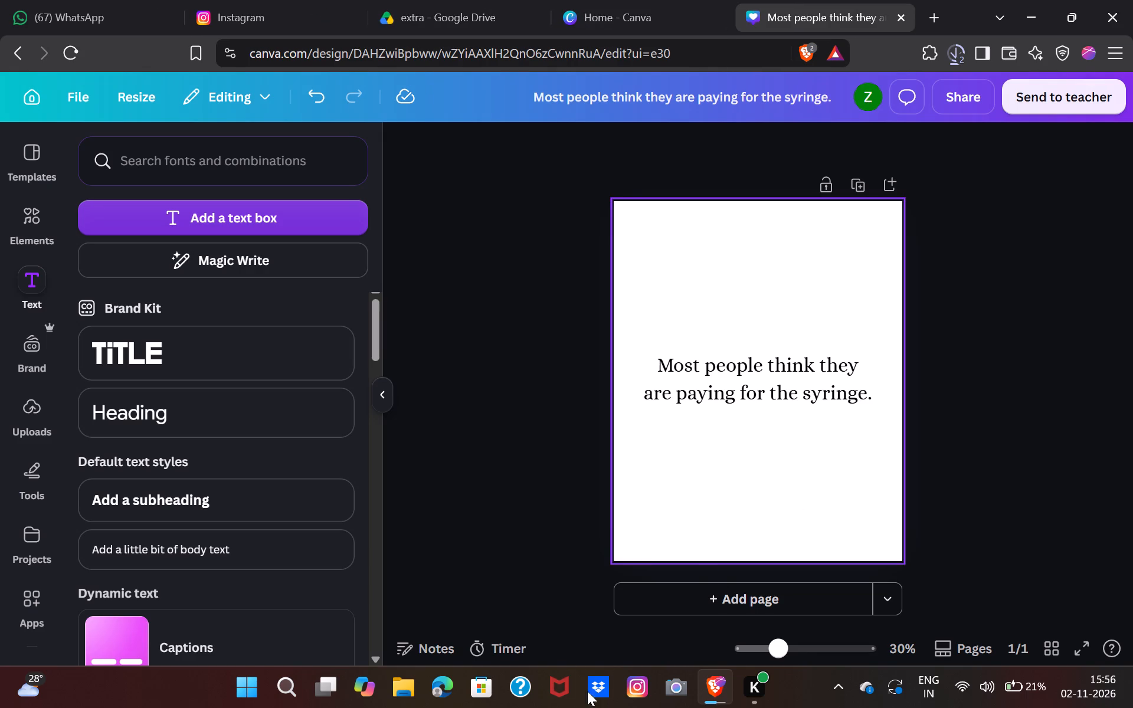
{"action": "left_click", "coordinate": [447, 683]}
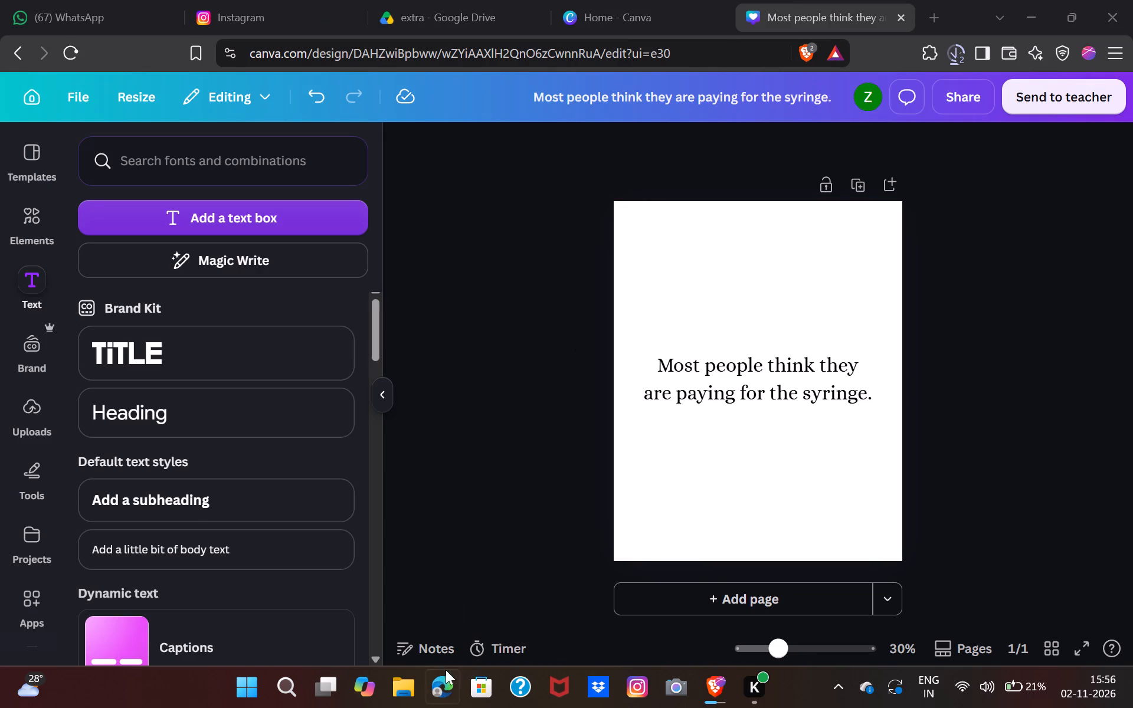
{"action": "left_click", "coordinate": [437, 684]}
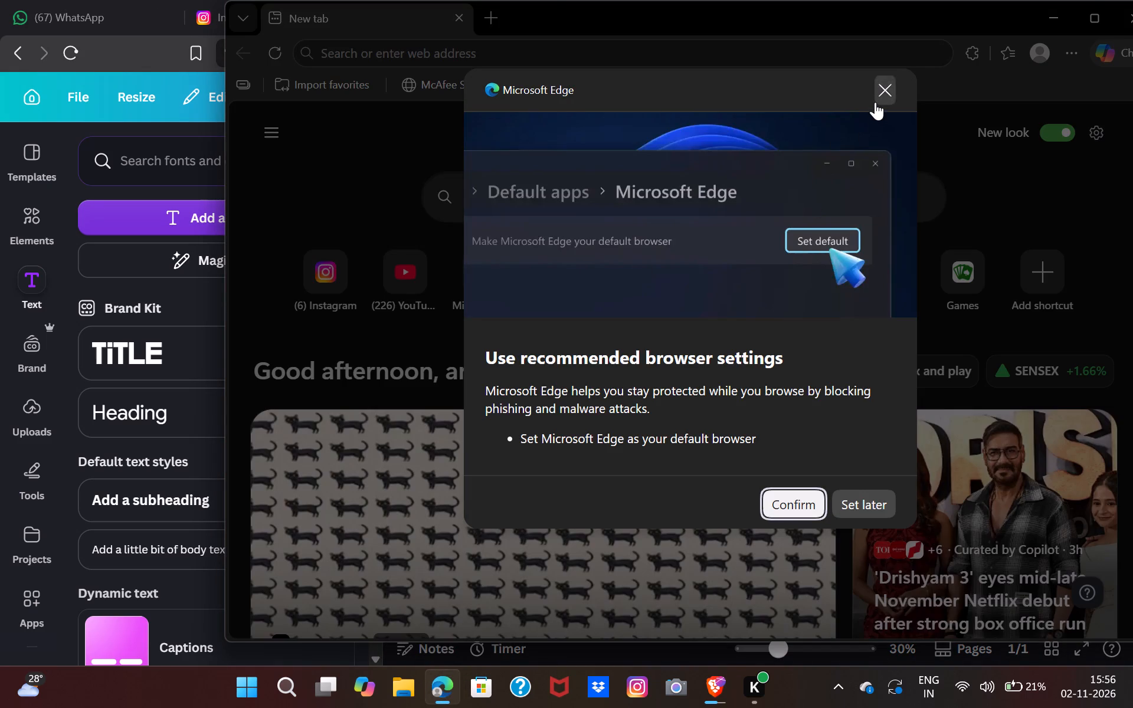
{"action": "left_click", "coordinate": [875, 102]}
{"action": "type", "text": "pi"}
{"action": "key", "text": "Return"}
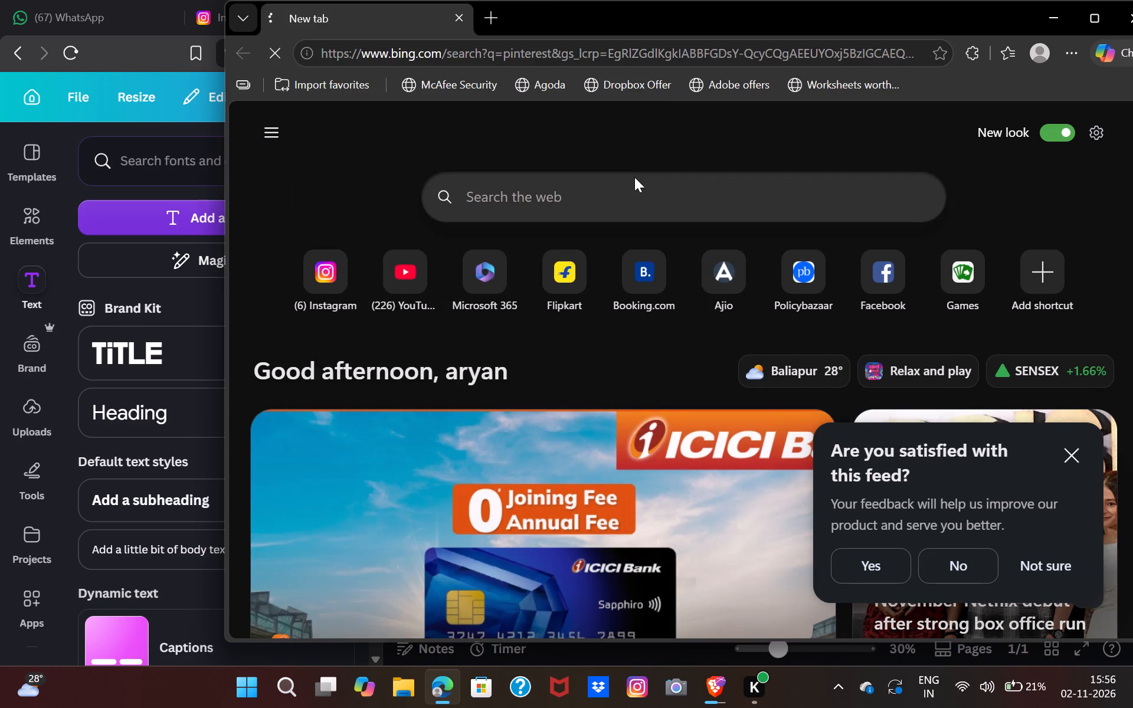
{"action": "left_click", "coordinate": [263, 295]}
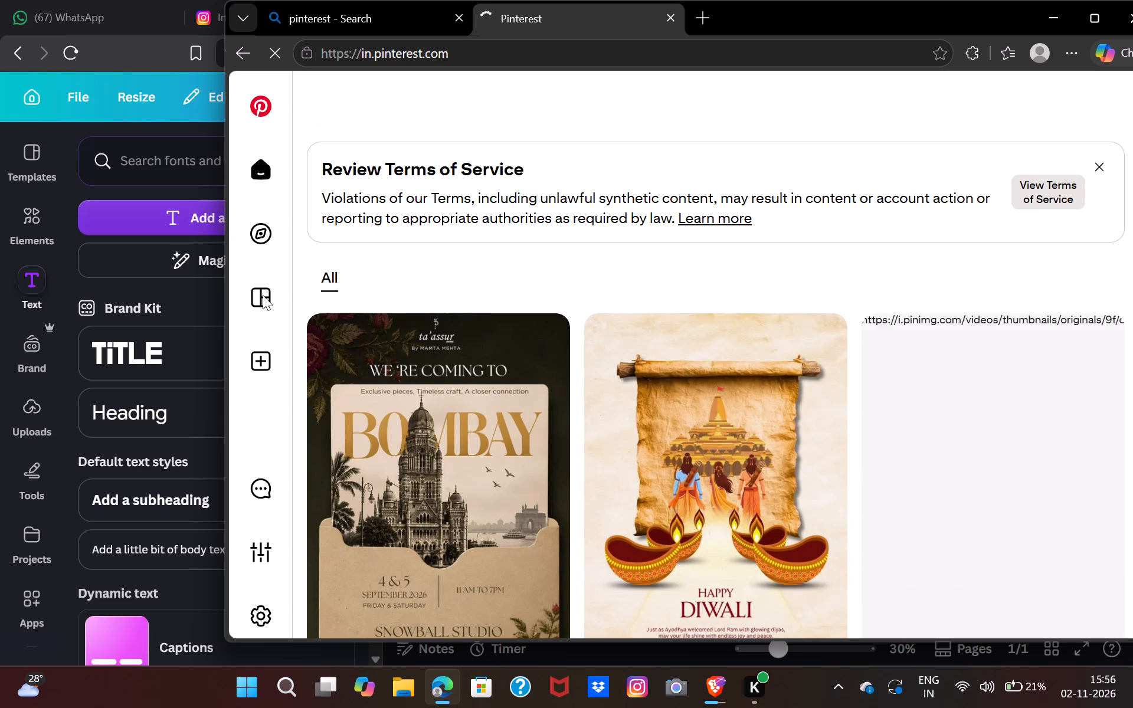
Search Pinterest for "syringe".
{"action": "scroll", "coordinate": [392, 383], "scroll_direction": "down", "scroll_amount": 2}
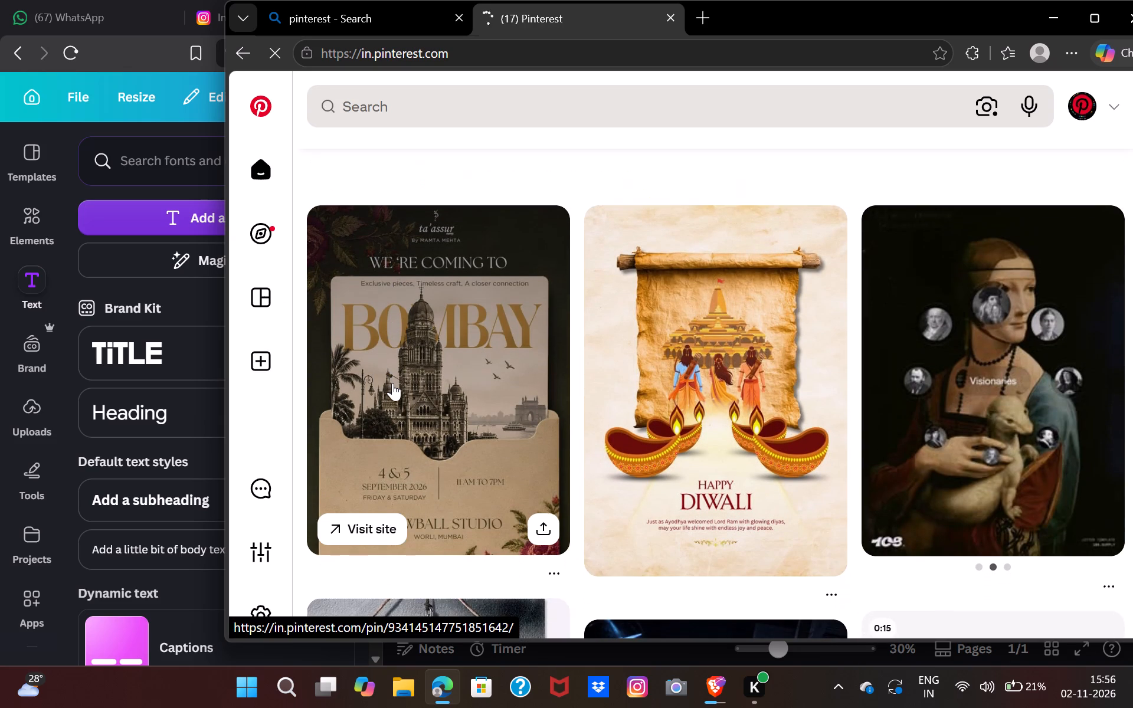
{"action": "scroll", "coordinate": [392, 383], "scroll_direction": "down", "scroll_amount": 2}
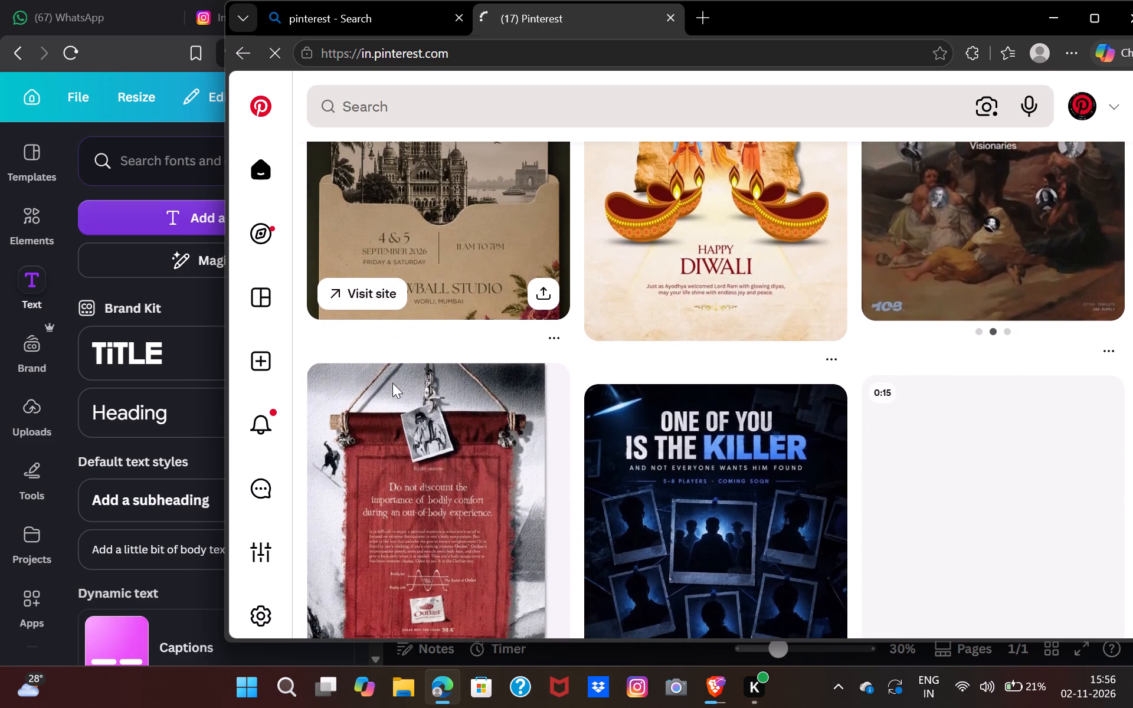
{"action": "left_click", "coordinate": [420, 97]}
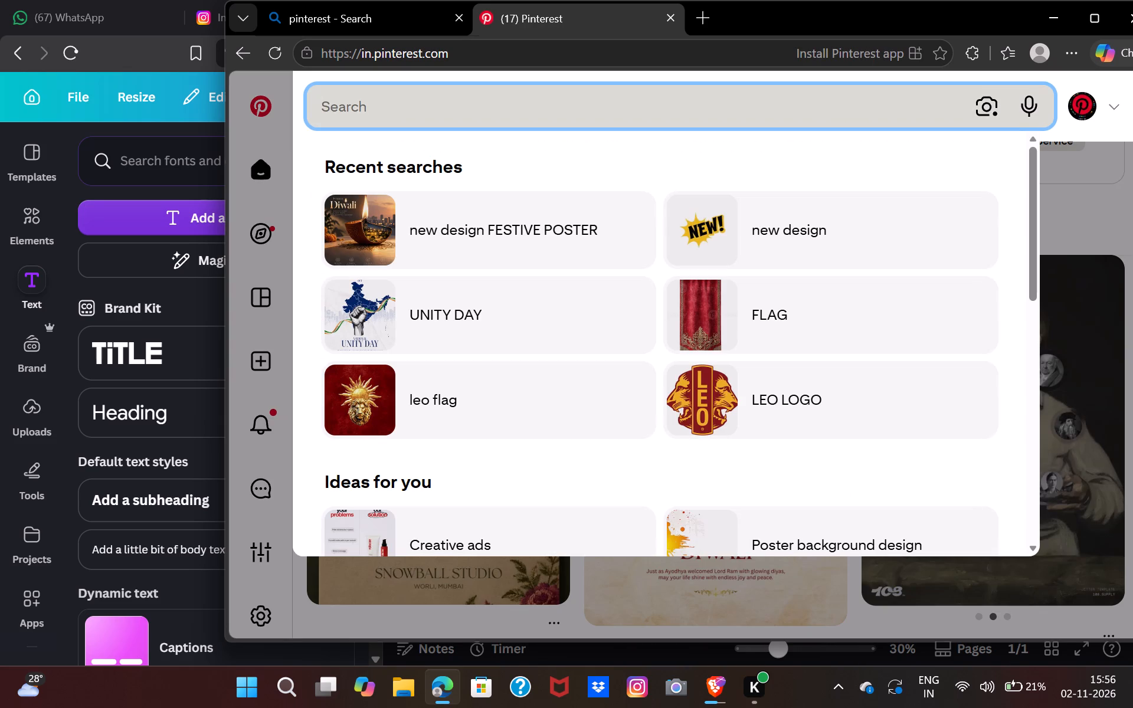
{"action": "type", "text": "sy"}
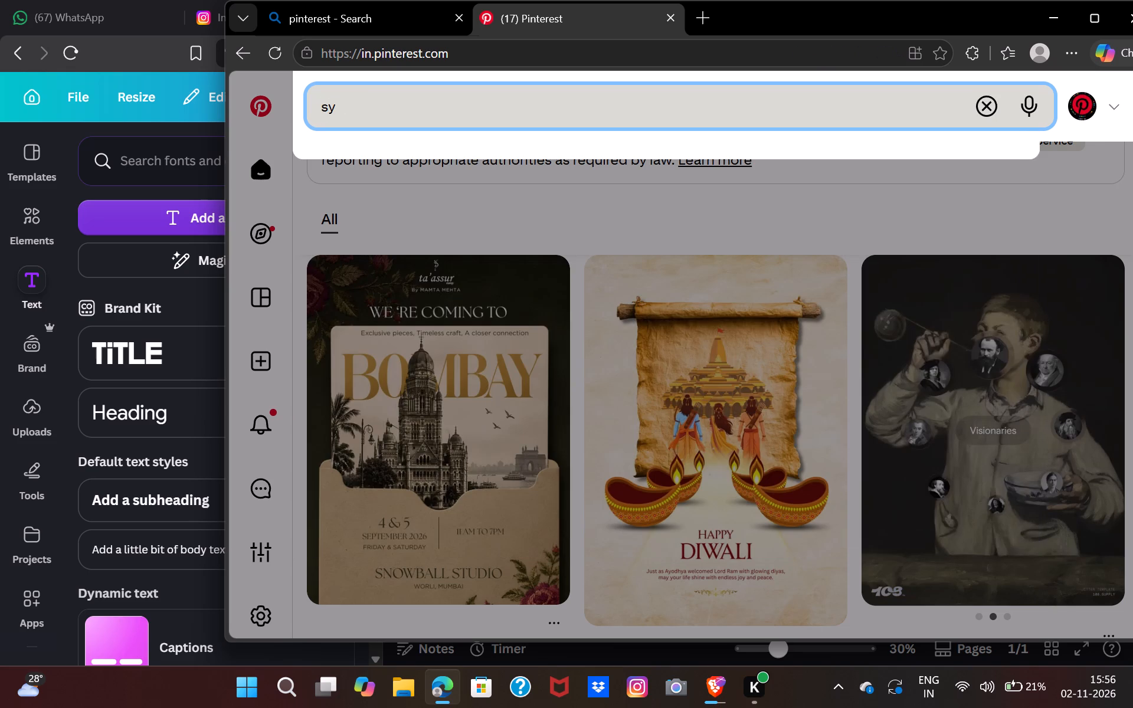
{"action": "type", "text": "rin"}
{"action": "key", "text": "g"}
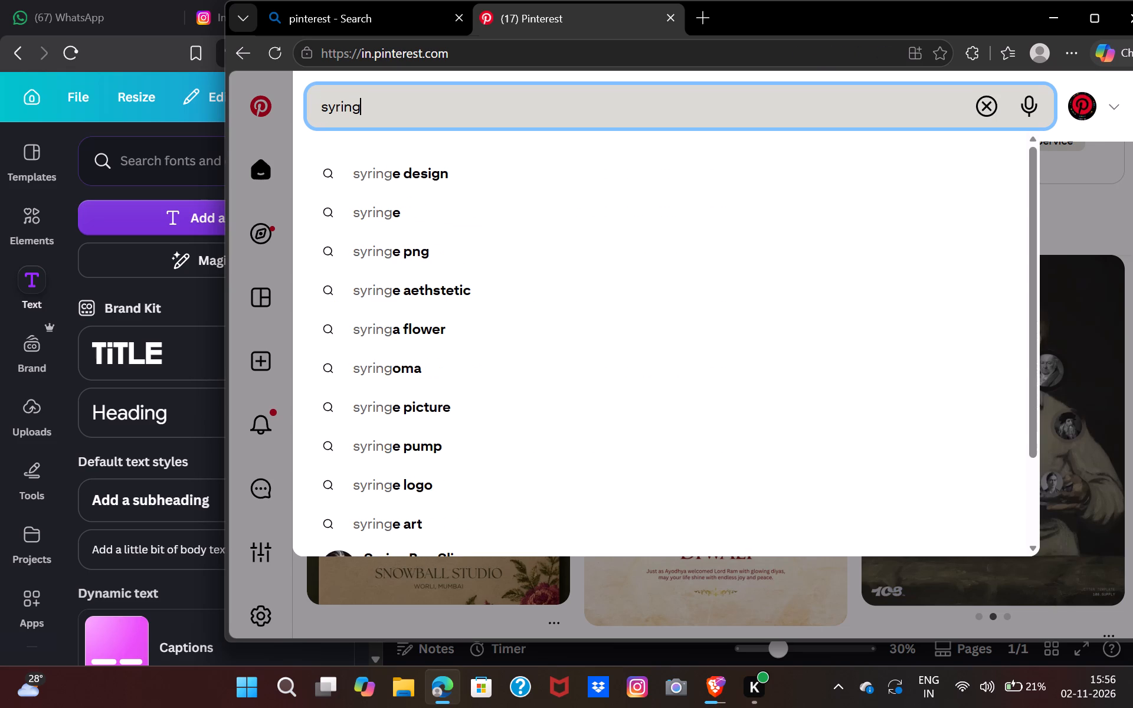
{"action": "key", "text": "e"}
{"action": "key", "text": "Return"}
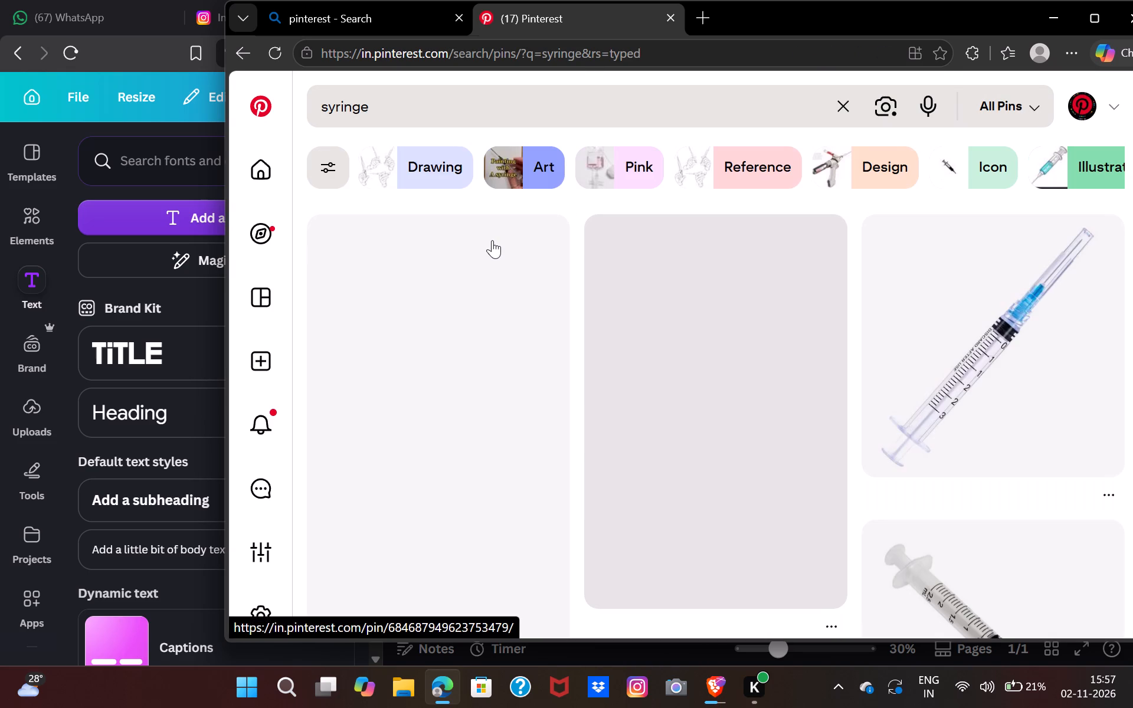
Look over the syringe pins and refine the search to the suggestion "syringe in hands".
{"action": "scroll", "coordinate": [492, 240], "scroll_direction": "down", "scroll_amount": 4}
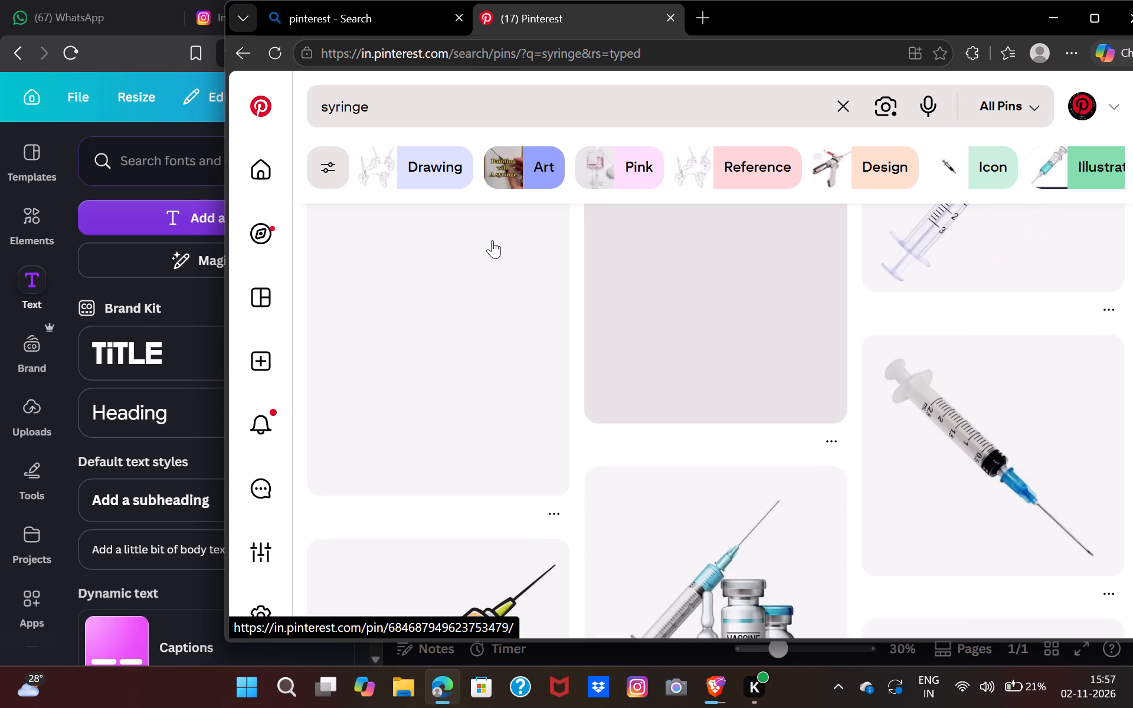
{"action": "scroll", "coordinate": [492, 240], "scroll_direction": "down", "scroll_amount": 3}
{"action": "scroll", "coordinate": [492, 240], "scroll_direction": "up", "scroll_amount": 1}
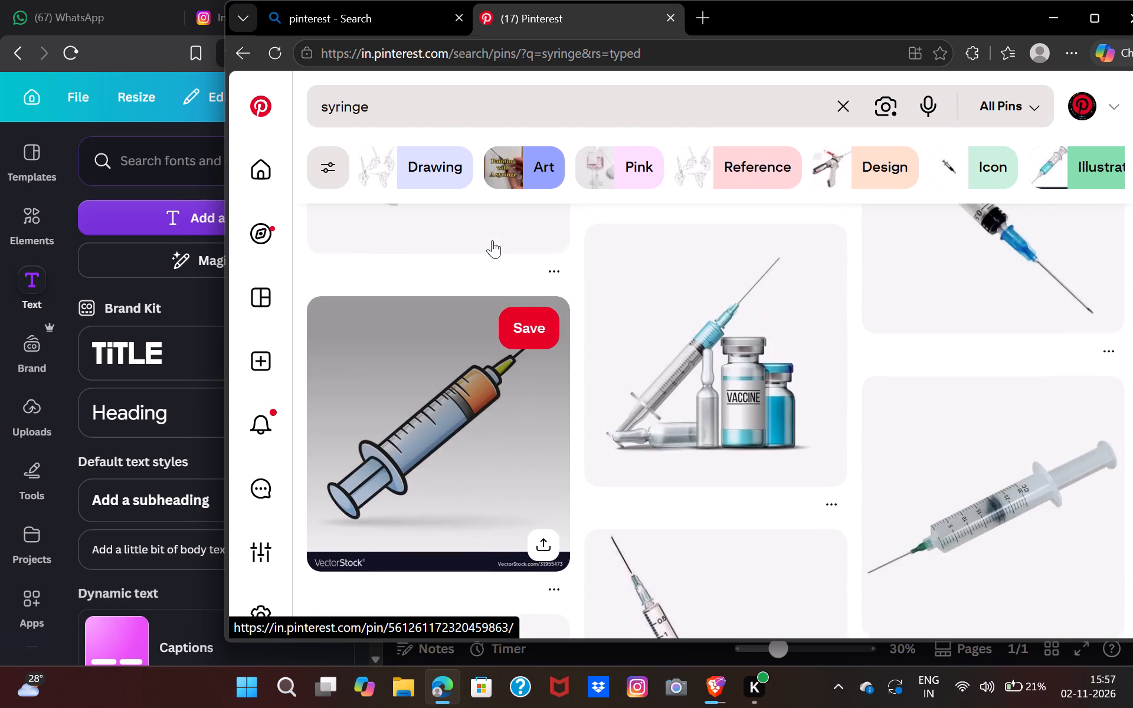
{"action": "scroll", "coordinate": [492, 240], "scroll_direction": "up", "scroll_amount": 4}
{"action": "left_click", "coordinate": [438, 116]}
{"action": "key", "text": "space"}
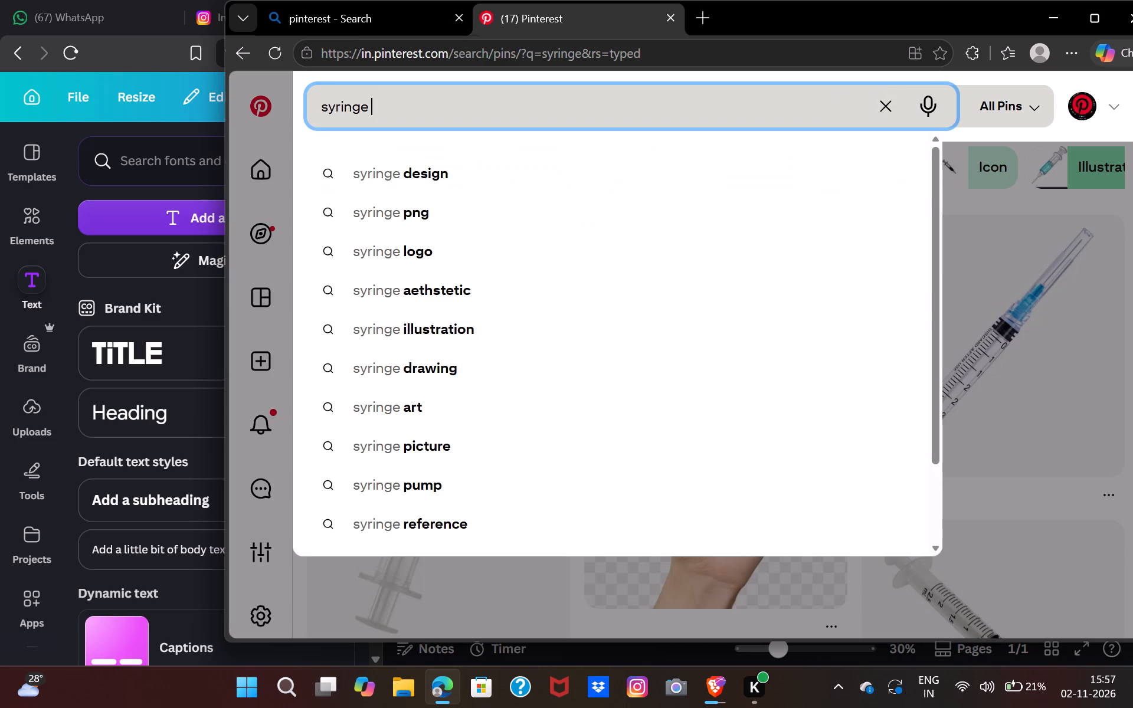
{"action": "type", "text": "in do"}
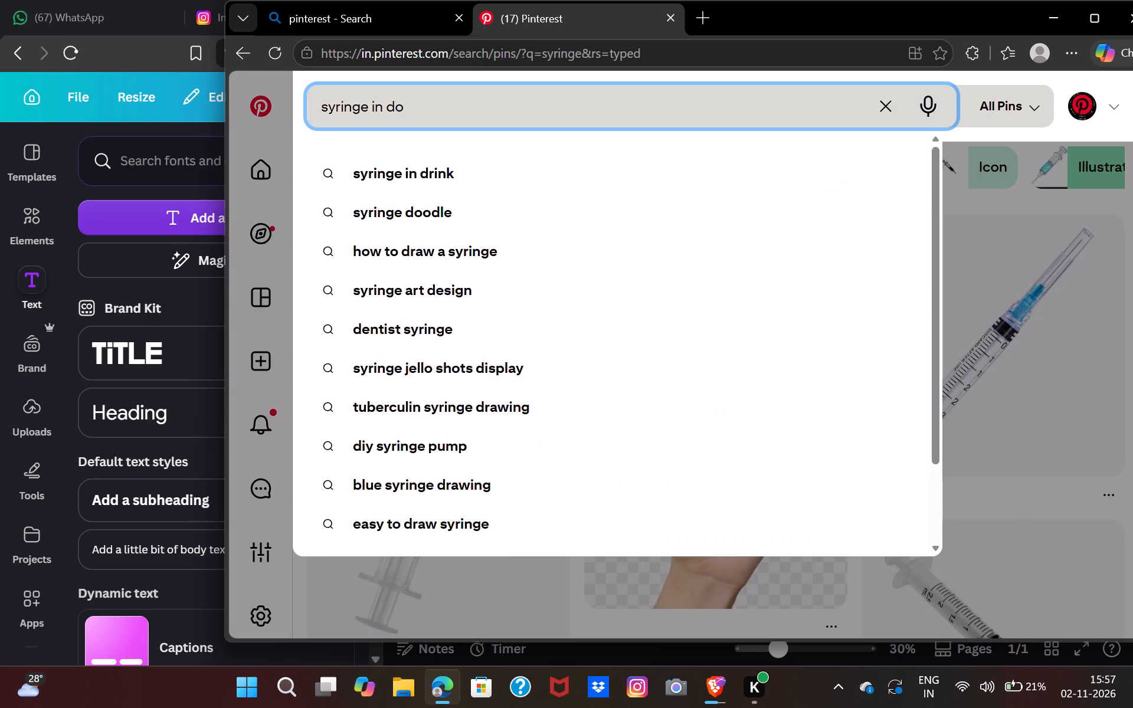
{"action": "key", "text": "backslash"}
{"action": "key", "text": "BackSpace"}
{"action": "key", "text": "BackSpace"}
{"action": "key", "text": "BackSpace"}
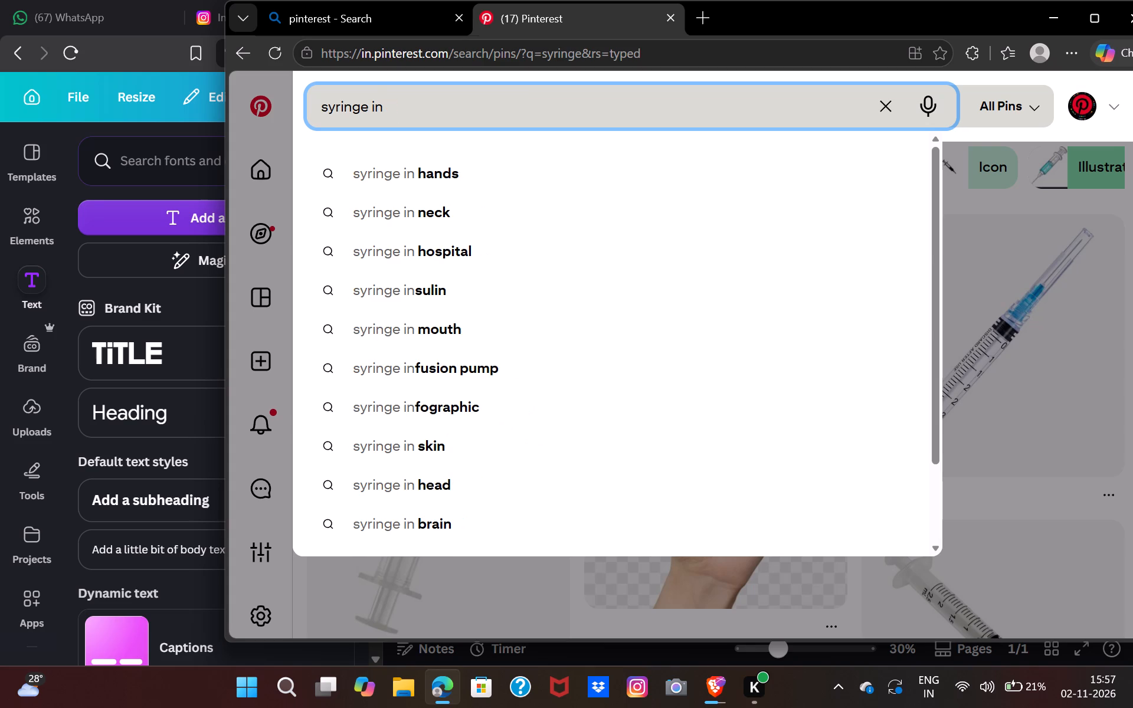
{"action": "left_click", "coordinate": [459, 173]}
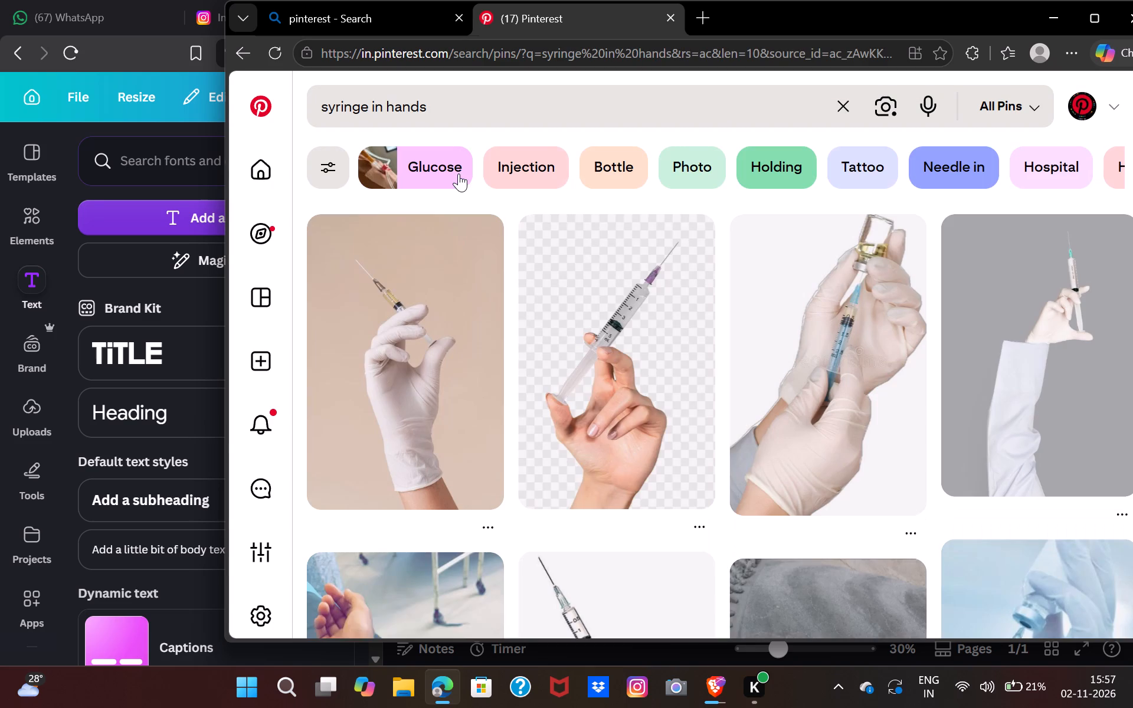
Browse the syringe-in-hands pins and open one showing a latex-gloved hand holding a syringe.
{"action": "scroll", "coordinate": [571, 310], "scroll_direction": "down", "scroll_amount": 6}
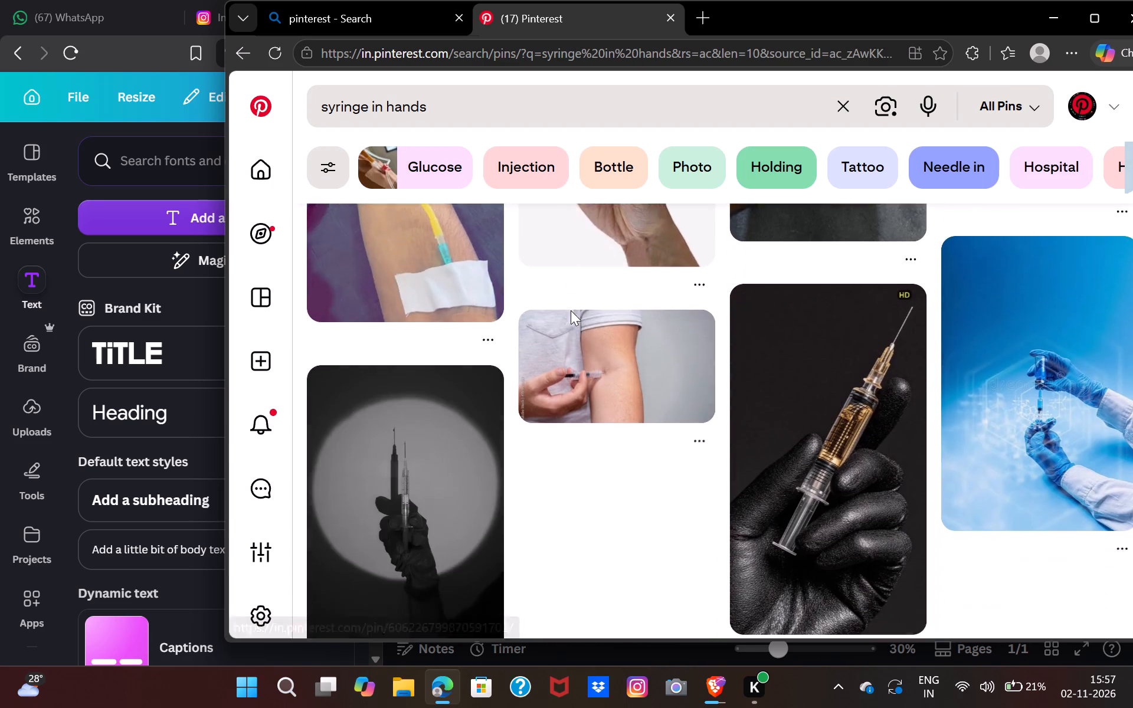
{"action": "scroll", "coordinate": [571, 310], "scroll_direction": "right", "scroll_amount": 1}
{"action": "left_click", "coordinate": [423, 326]}
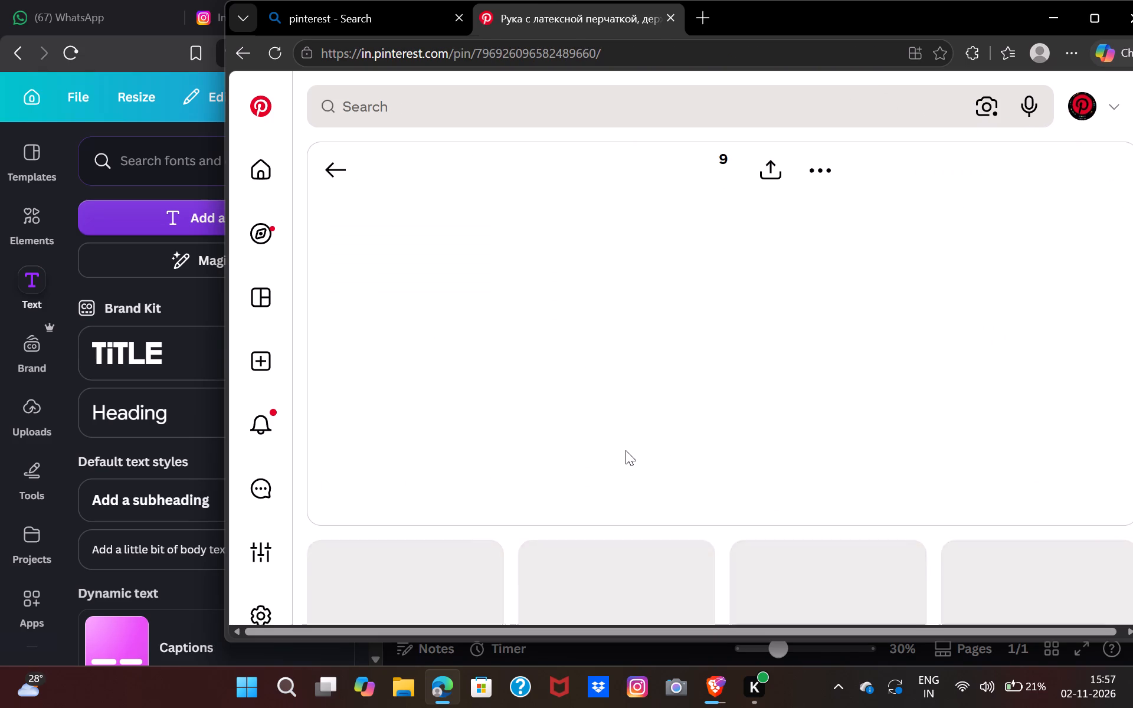
Browse the related pins and open the beige photo of gloved hands filling a syringe from a vial.
{"action": "scroll", "coordinate": [626, 450], "scroll_direction": "down", "scroll_amount": 6}
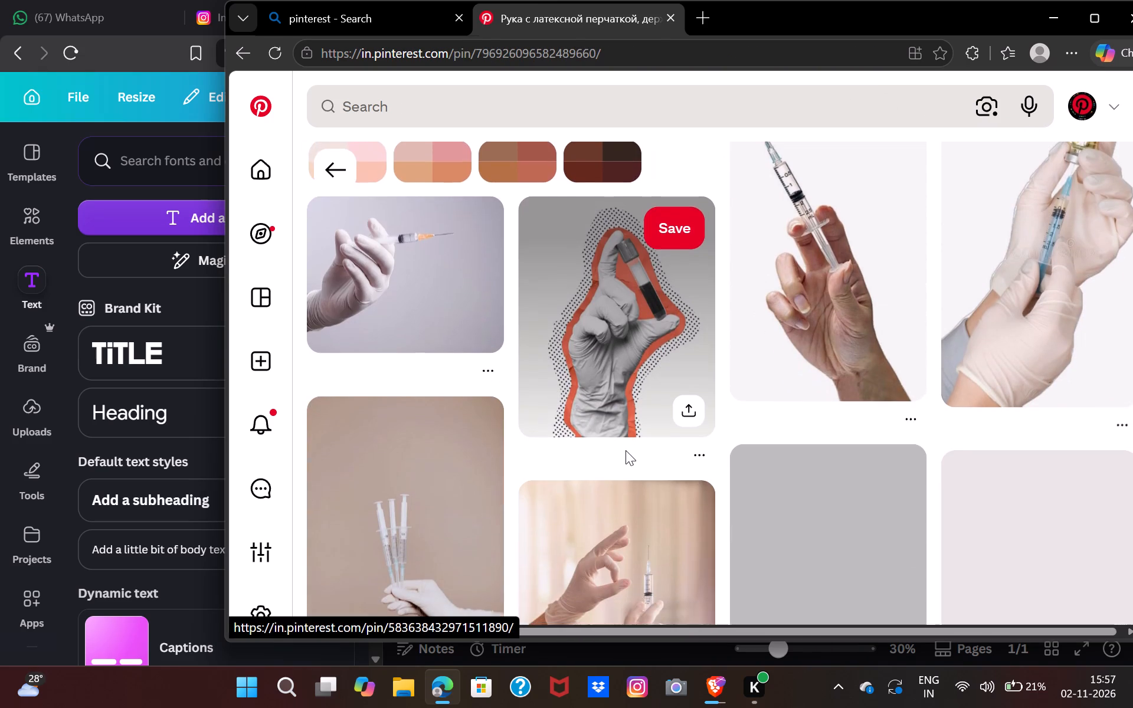
{"action": "scroll", "coordinate": [626, 450], "scroll_direction": "down", "scroll_amount": 3}
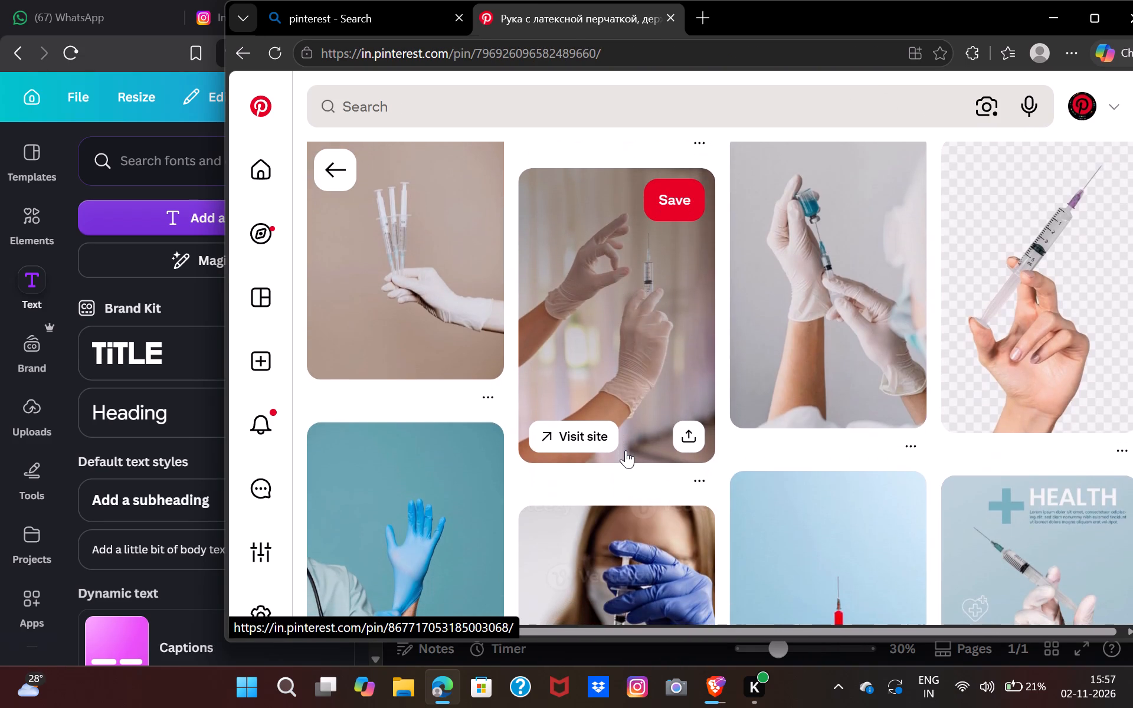
{"action": "scroll", "coordinate": [626, 450], "scroll_direction": "down", "scroll_amount": 2}
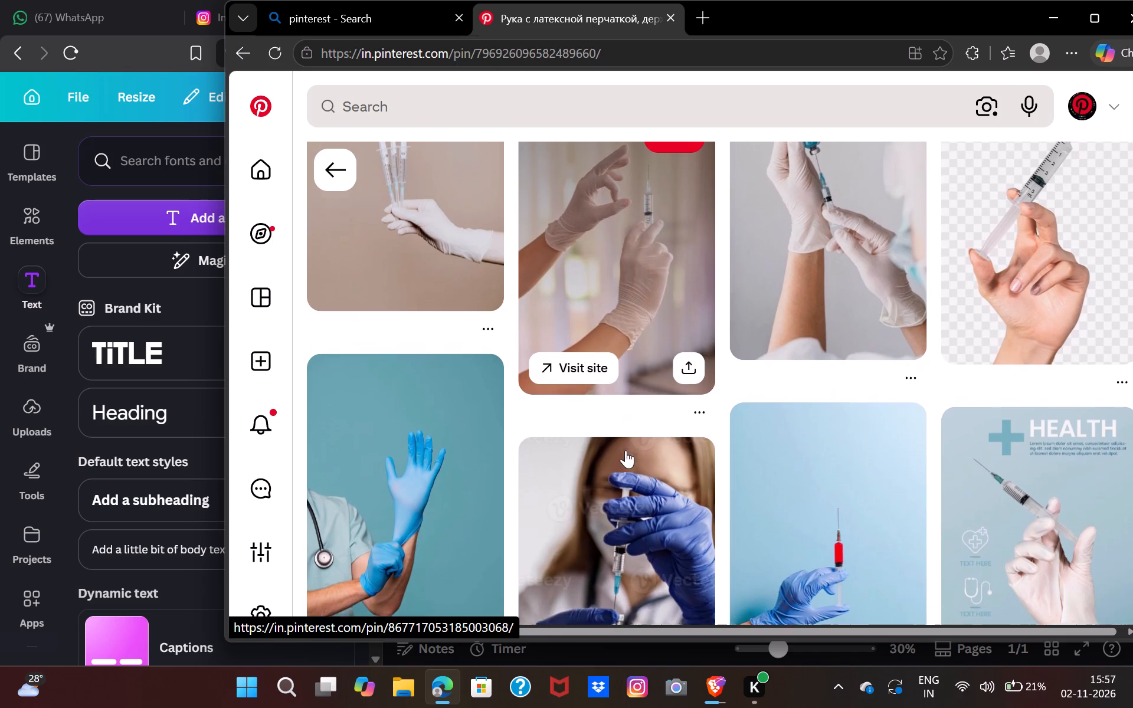
{"action": "scroll", "coordinate": [626, 450], "scroll_direction": "down", "scroll_amount": 3}
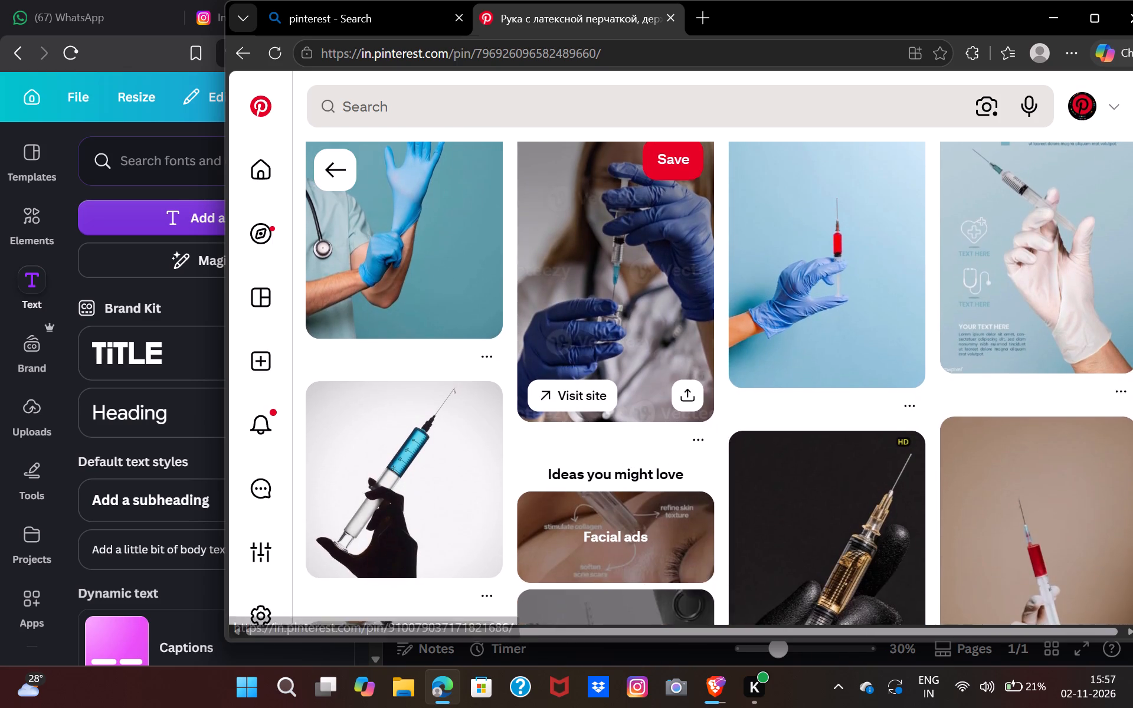
{"action": "scroll", "coordinate": [626, 450], "scroll_direction": "down", "scroll_amount": 5}
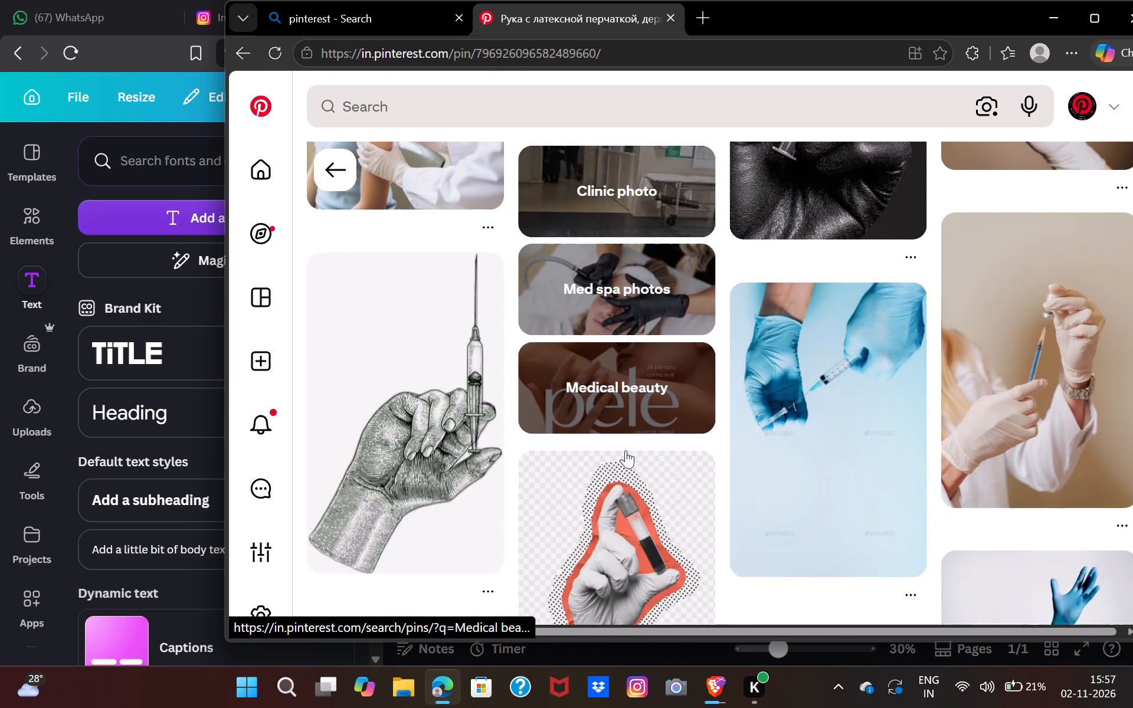
{"action": "scroll", "coordinate": [626, 450], "scroll_direction": "down", "scroll_amount": 2}
{"action": "left_click", "coordinate": [1092, 278]}
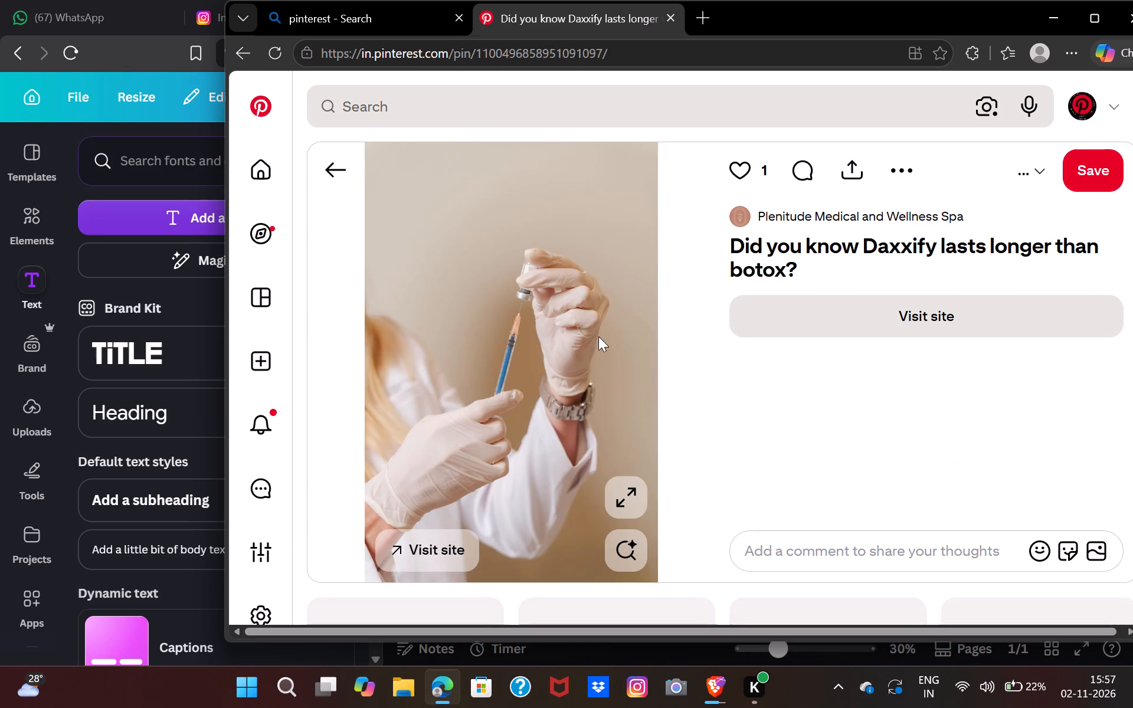
Copy the opened pin's photo and paste it onto the Instagram post page in Canva in the Brave browser.
{"action": "right_click", "coordinate": [536, 349]}
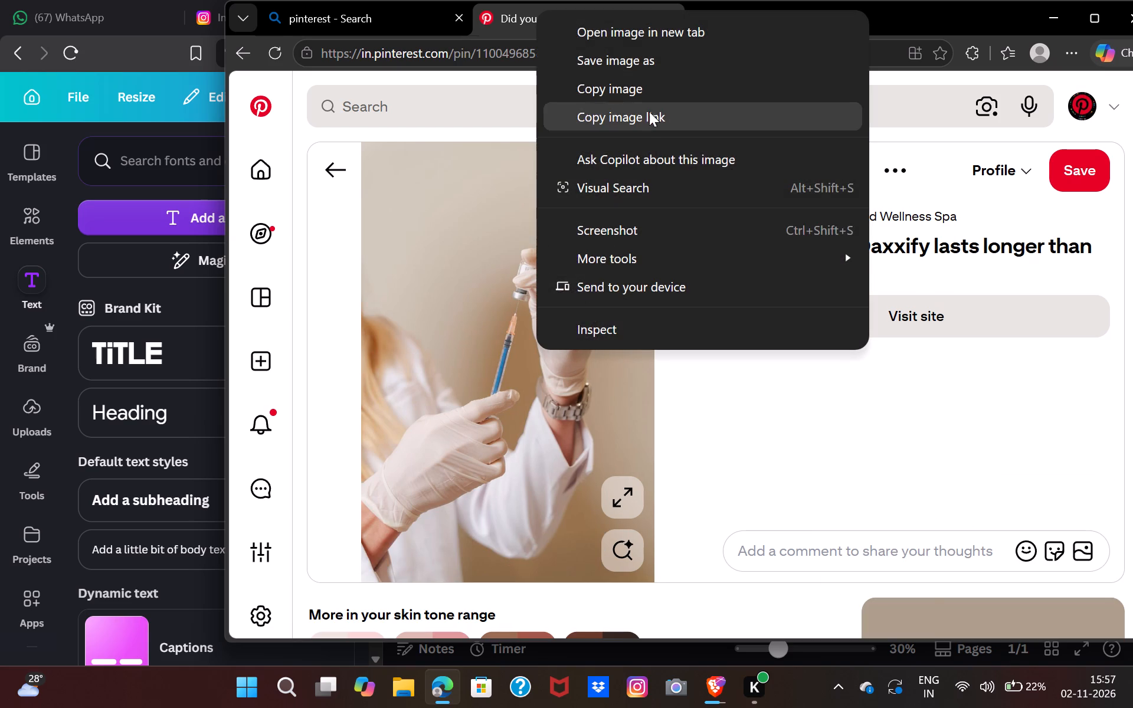
{"action": "left_click", "coordinate": [644, 117]}
{"action": "right_click", "coordinate": [571, 231]}
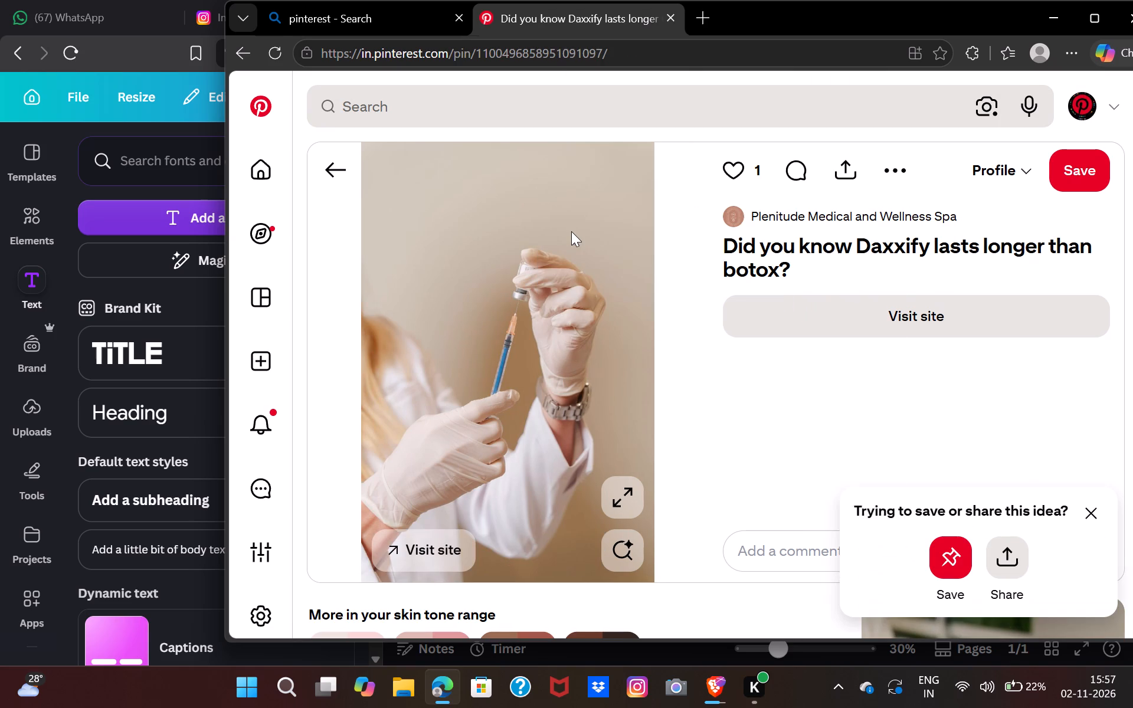
{"action": "left_click", "coordinate": [686, 306]}
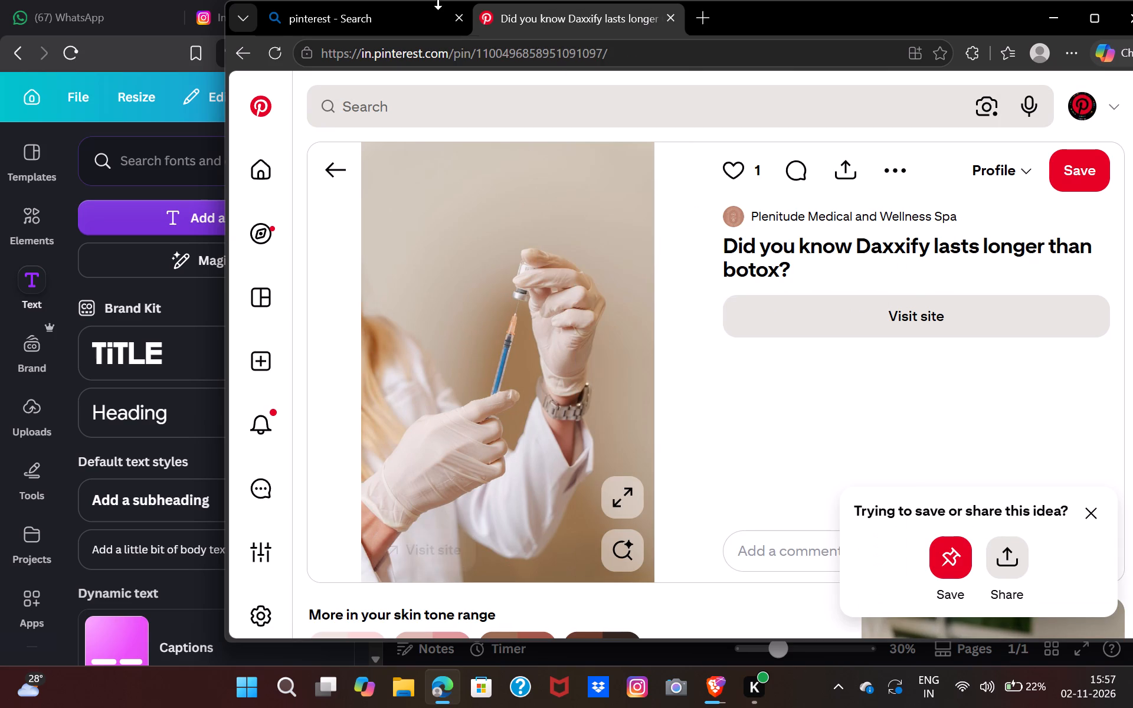
{"action": "left_click", "coordinate": [1048, 11]}
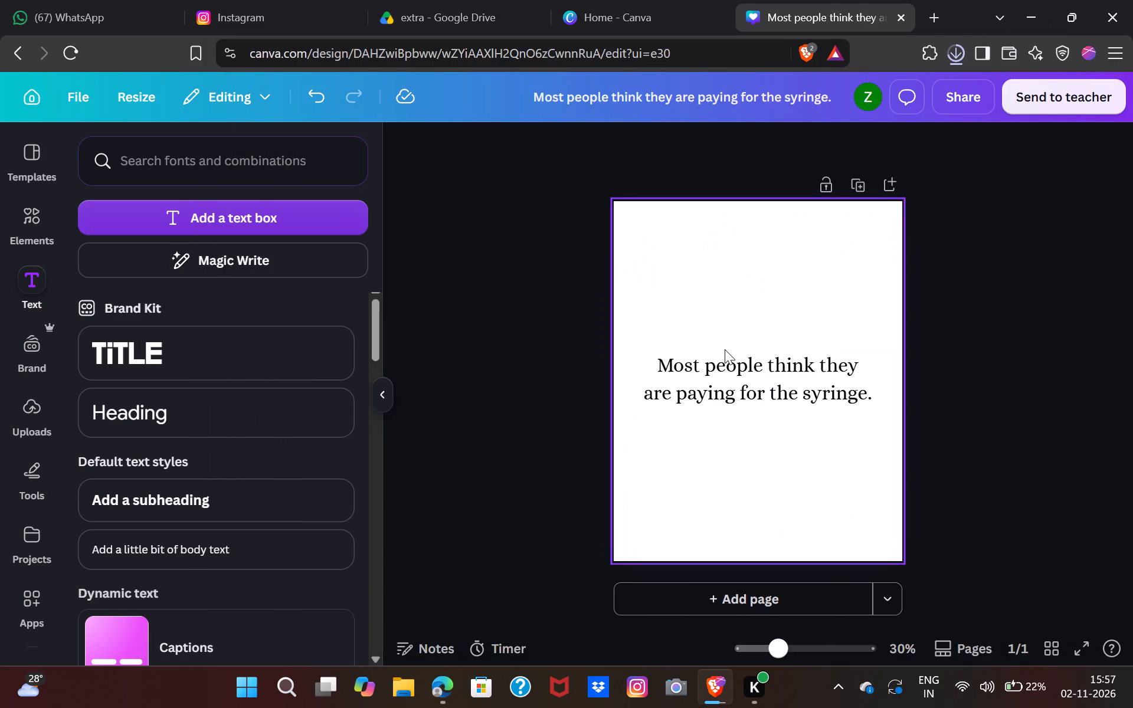
{"action": "left_click", "coordinate": [725, 349]}
{"action": "key", "text": "ctrl+v"}
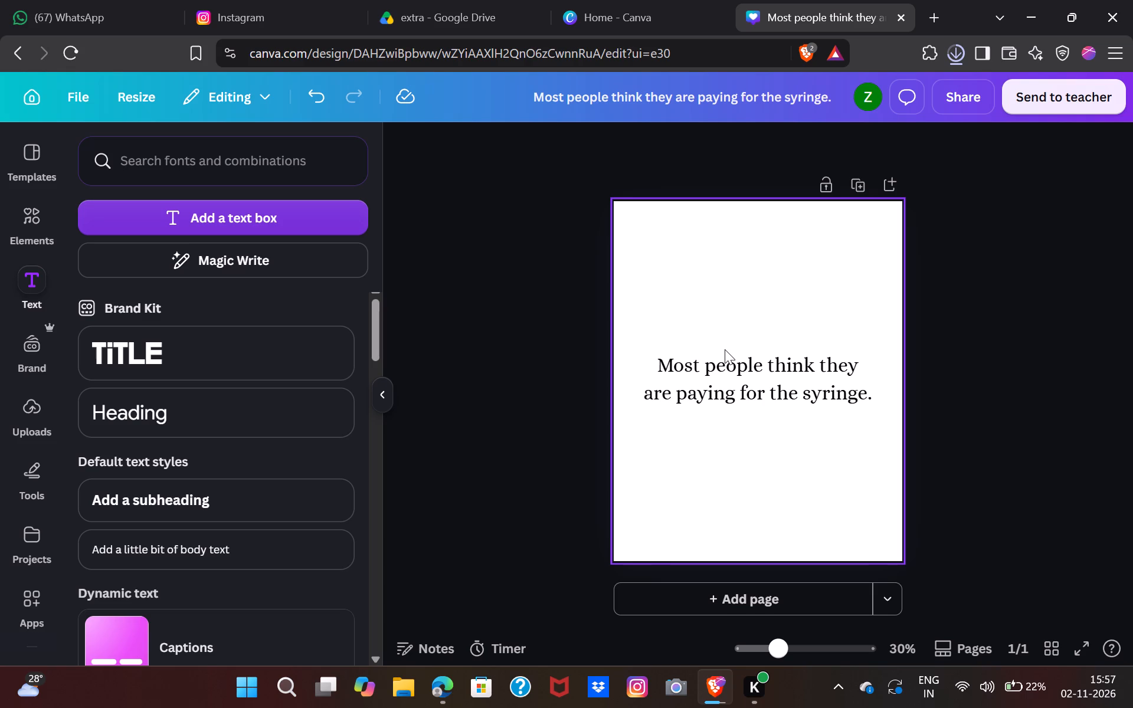
Align the pasted photo with the page edges and enlarge it behind the sentence until it covers the whole page.
{"action": "left_click_drag", "start_coordinate": [727, 323], "coordinate": [660, 264]}
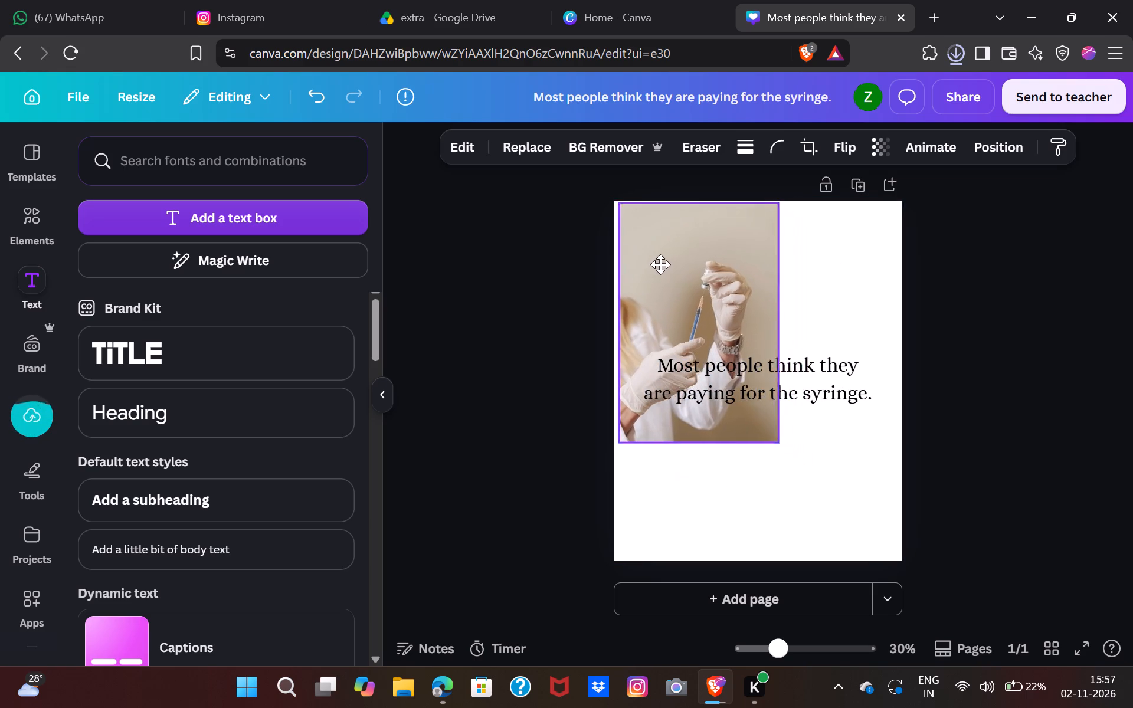
{"action": "left_click_drag", "start_coordinate": [660, 264], "coordinate": [659, 264]}
{"action": "left_click_drag", "start_coordinate": [771, 437], "coordinate": [911, 604]}
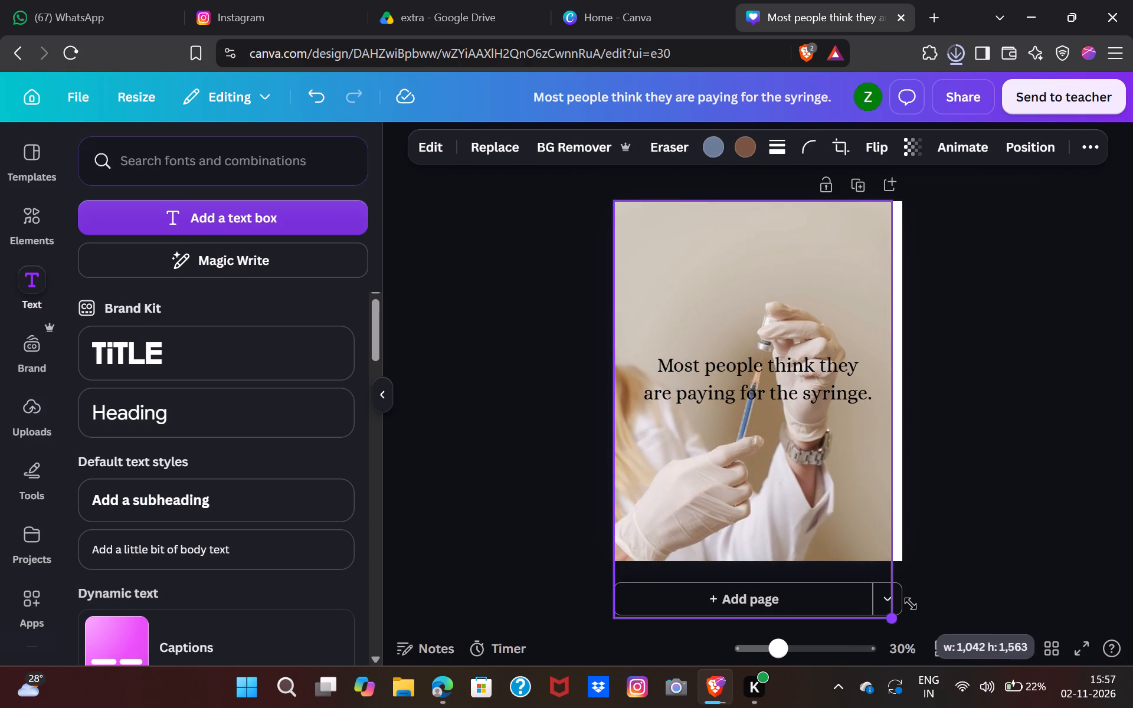
{"action": "left_click_drag", "start_coordinate": [911, 604], "coordinate": [919, 615]}
{"action": "left_click_drag", "start_coordinate": [852, 514], "coordinate": [859, 479]}
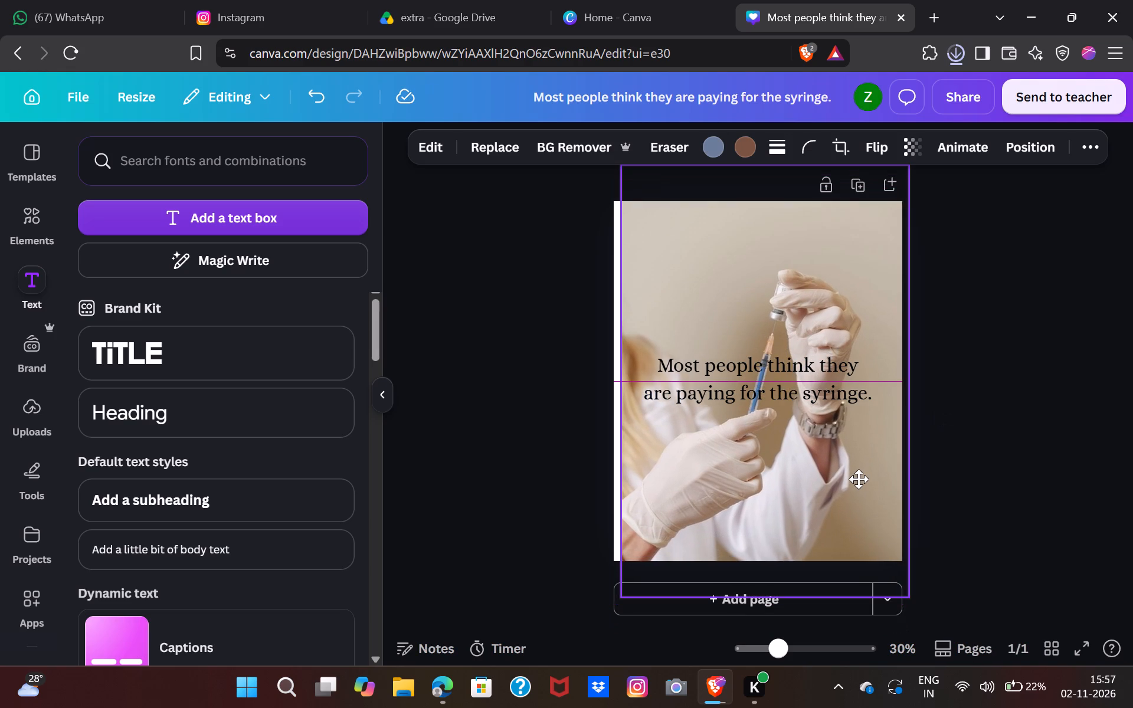
{"action": "left_click_drag", "start_coordinate": [859, 479], "coordinate": [854, 479]}
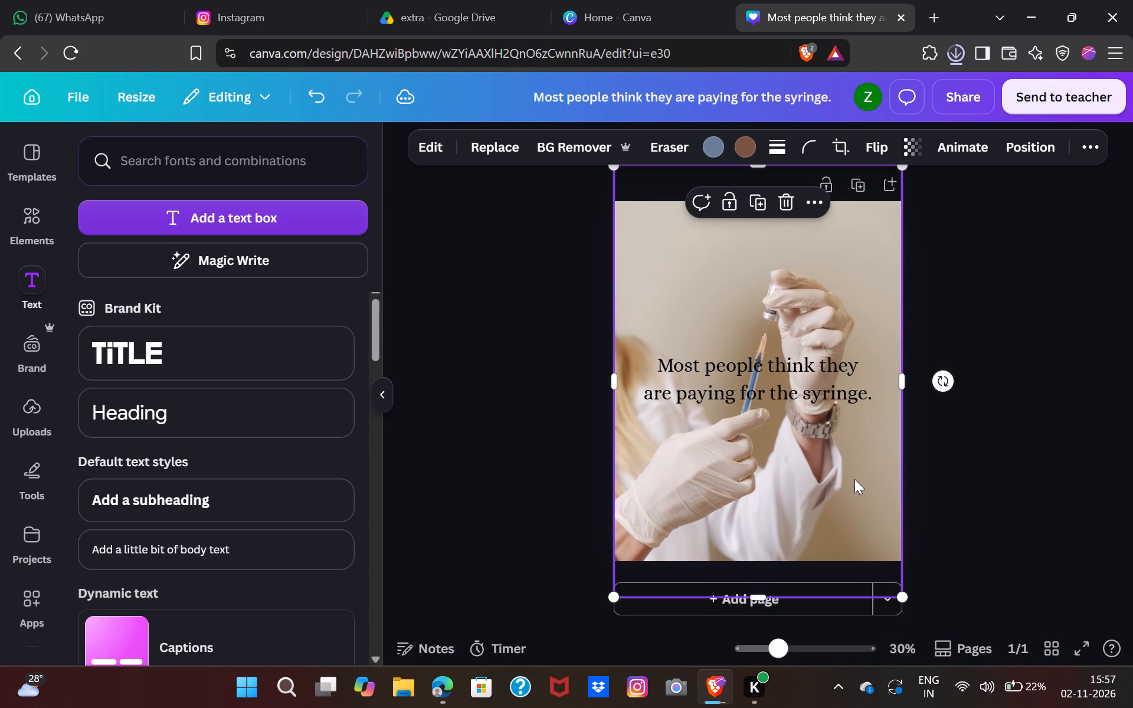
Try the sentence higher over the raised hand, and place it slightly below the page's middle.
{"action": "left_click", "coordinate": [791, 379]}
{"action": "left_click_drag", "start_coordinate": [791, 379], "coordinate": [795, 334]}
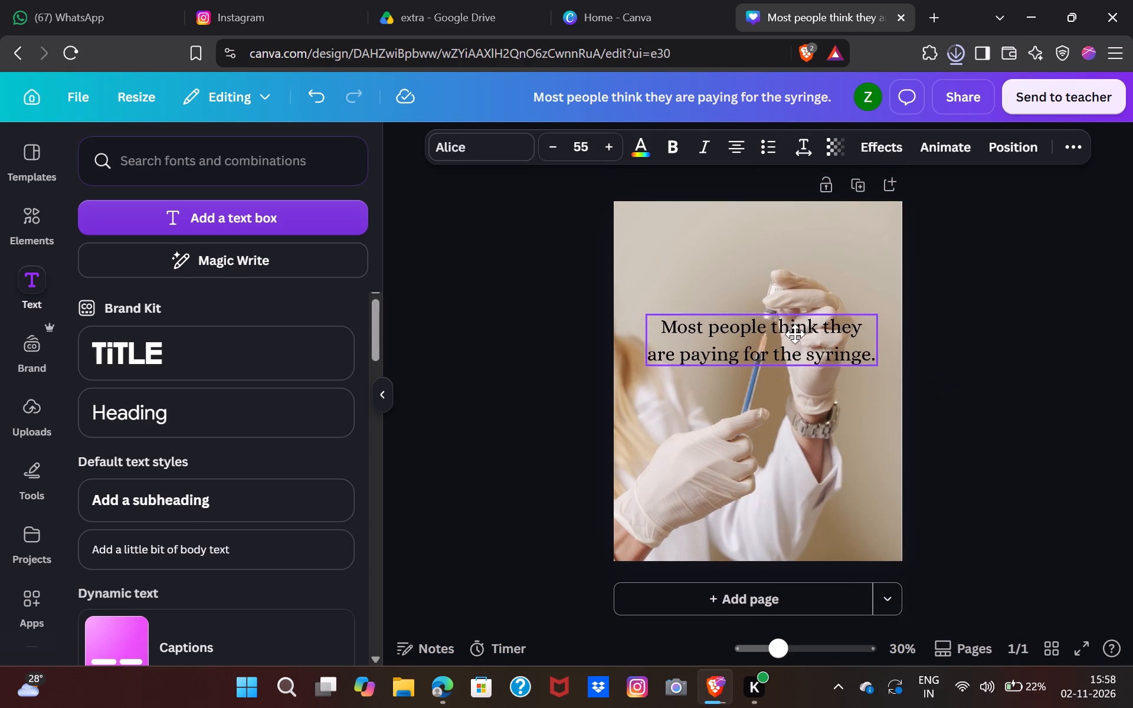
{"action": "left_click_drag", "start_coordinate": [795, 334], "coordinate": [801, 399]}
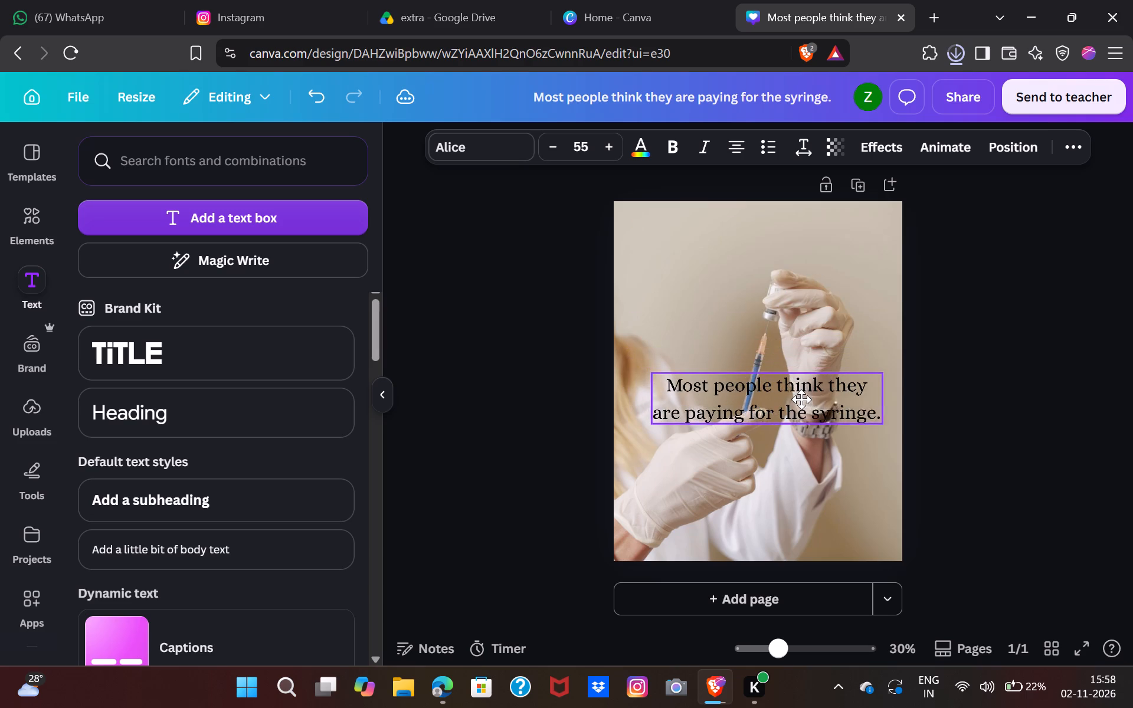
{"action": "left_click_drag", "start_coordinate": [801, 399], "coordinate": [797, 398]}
Shift the background photo down until its top edge meets the top of the page.
{"action": "left_click", "coordinate": [822, 231]}
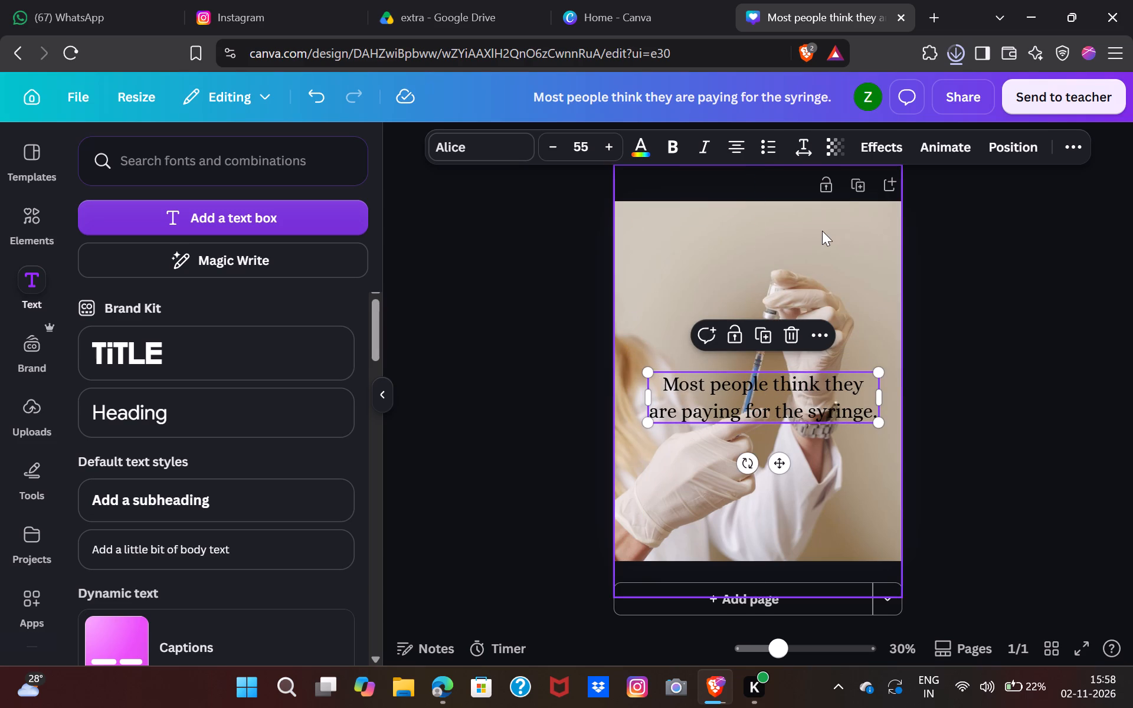
{"action": "left_click_drag", "start_coordinate": [822, 261], "coordinate": [823, 282]}
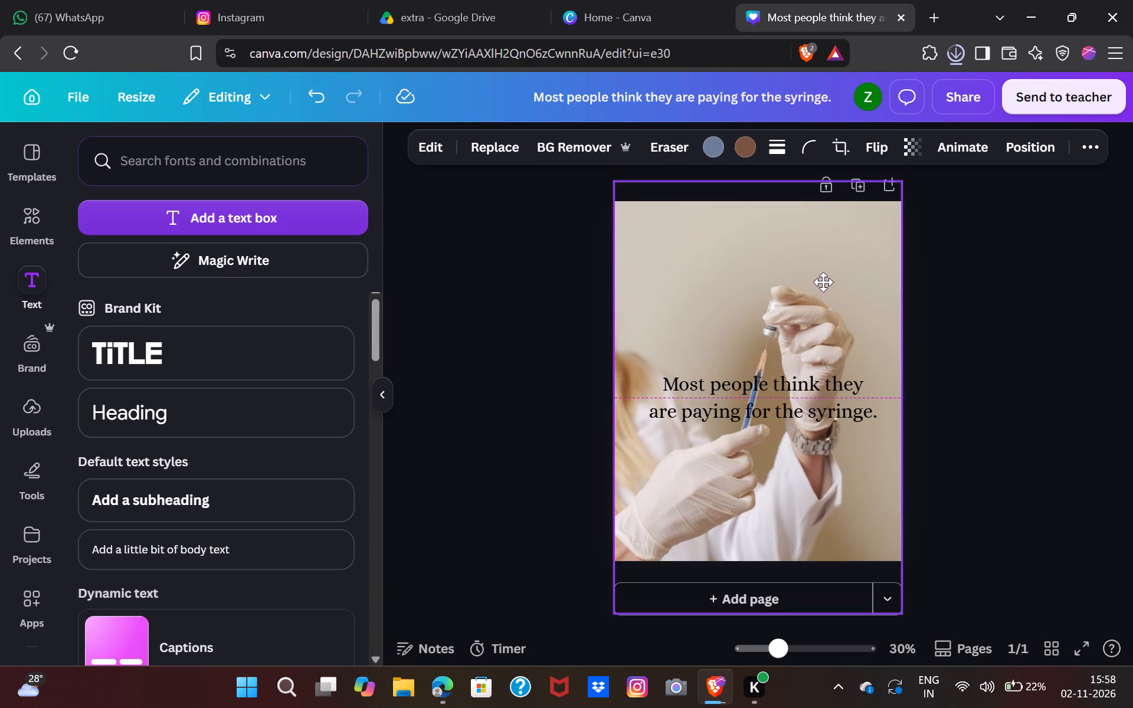
{"action": "left_click_drag", "start_coordinate": [823, 282], "coordinate": [824, 294]}
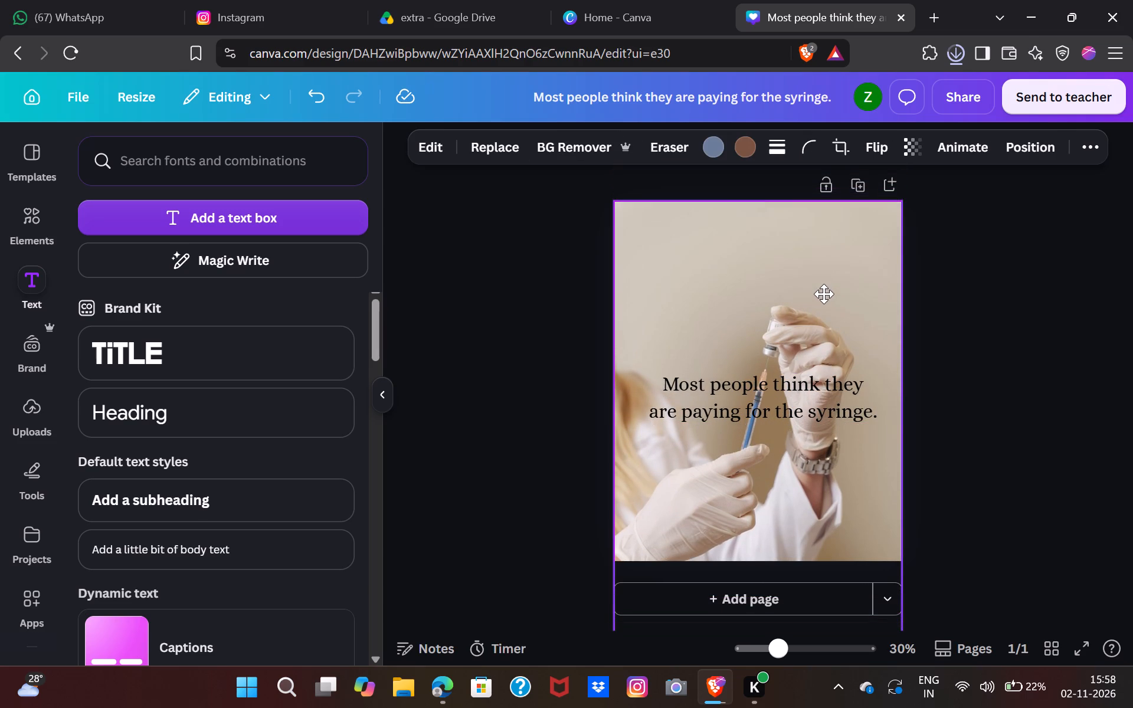
{"action": "left_click_drag", "start_coordinate": [824, 294], "coordinate": [824, 296]}
Move the sentence to the empty upper area of the photo above the hands, centred horizontally.
{"action": "left_click", "coordinate": [818, 391]}
{"action": "left_click_drag", "start_coordinate": [818, 391], "coordinate": [811, 258]}
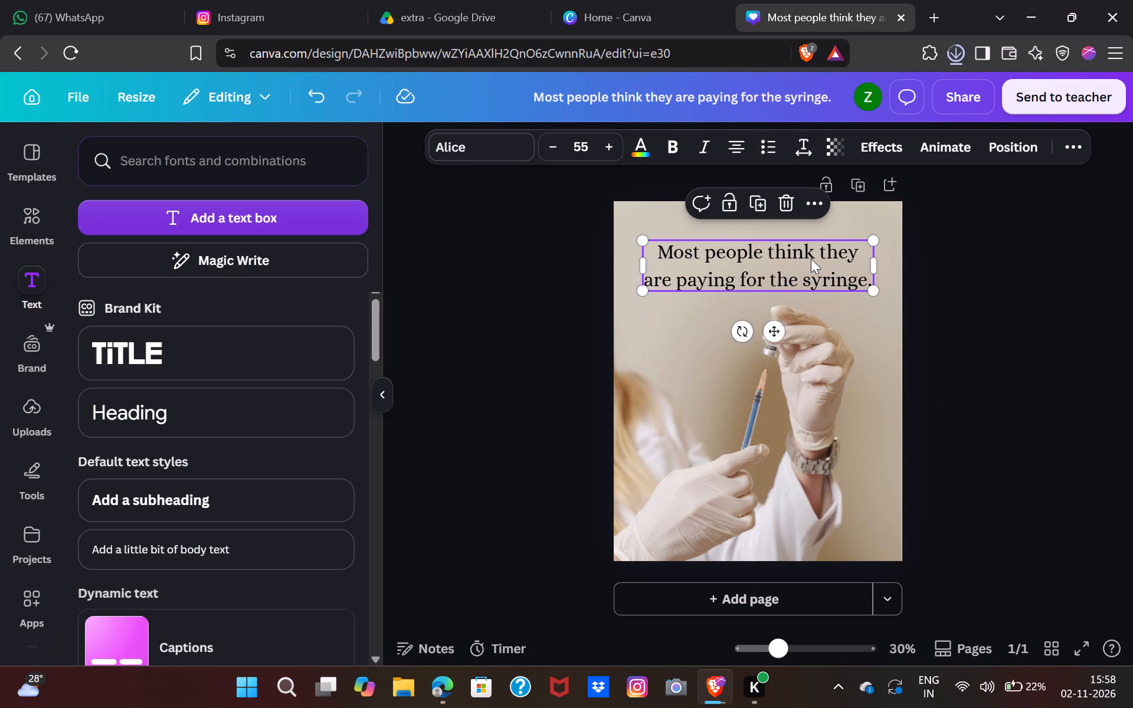
Change the colour of the sentence above the hands to white.
{"action": "left_click", "coordinate": [990, 288]}
{"action": "left_click", "coordinate": [840, 254]}
{"action": "left_click", "coordinate": [638, 146]}
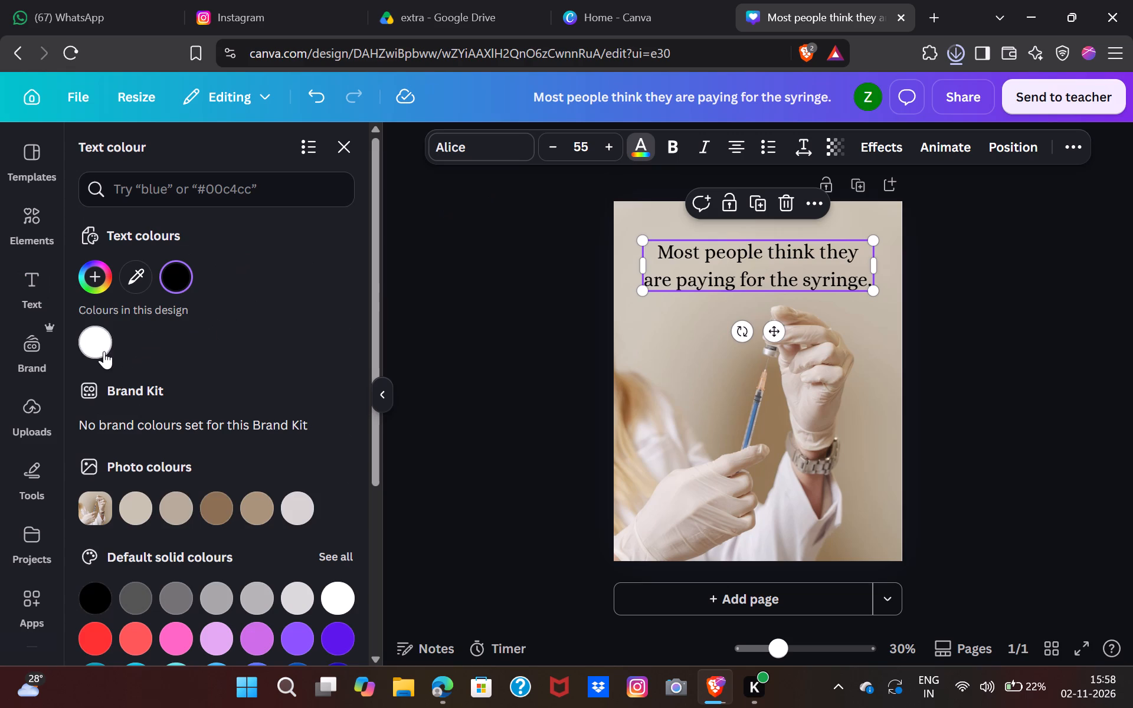
{"action": "left_click", "coordinate": [103, 349]}
{"action": "left_click", "coordinate": [610, 327]}
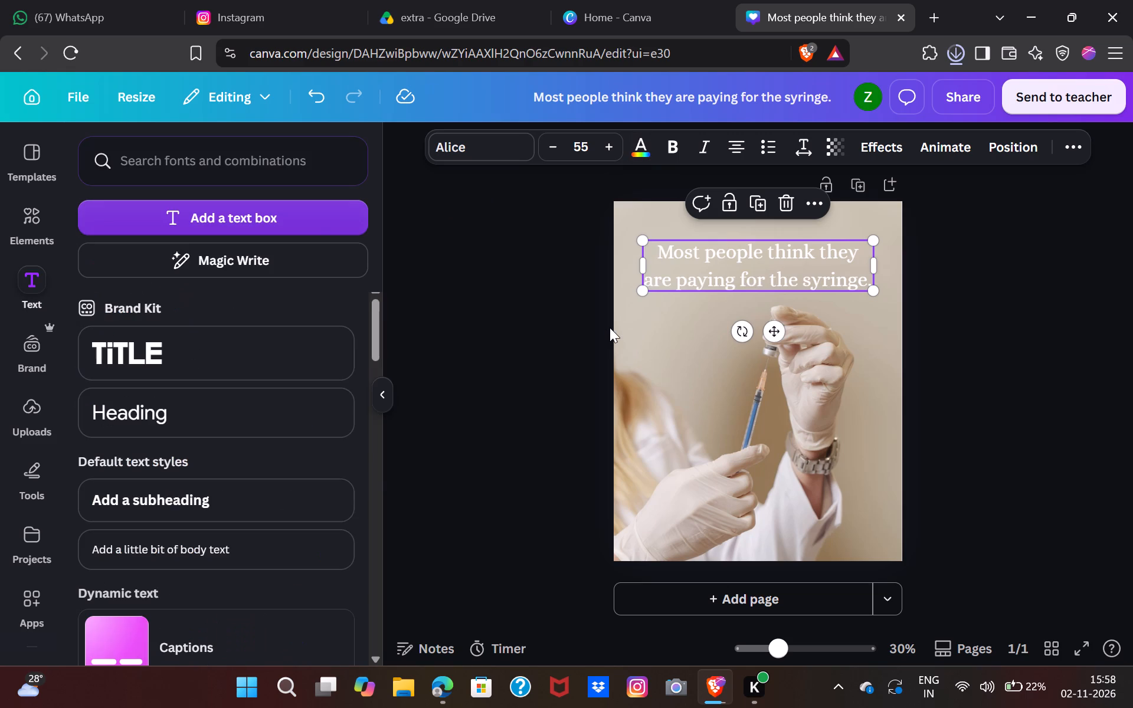
{"action": "left_click", "coordinate": [386, 397]}
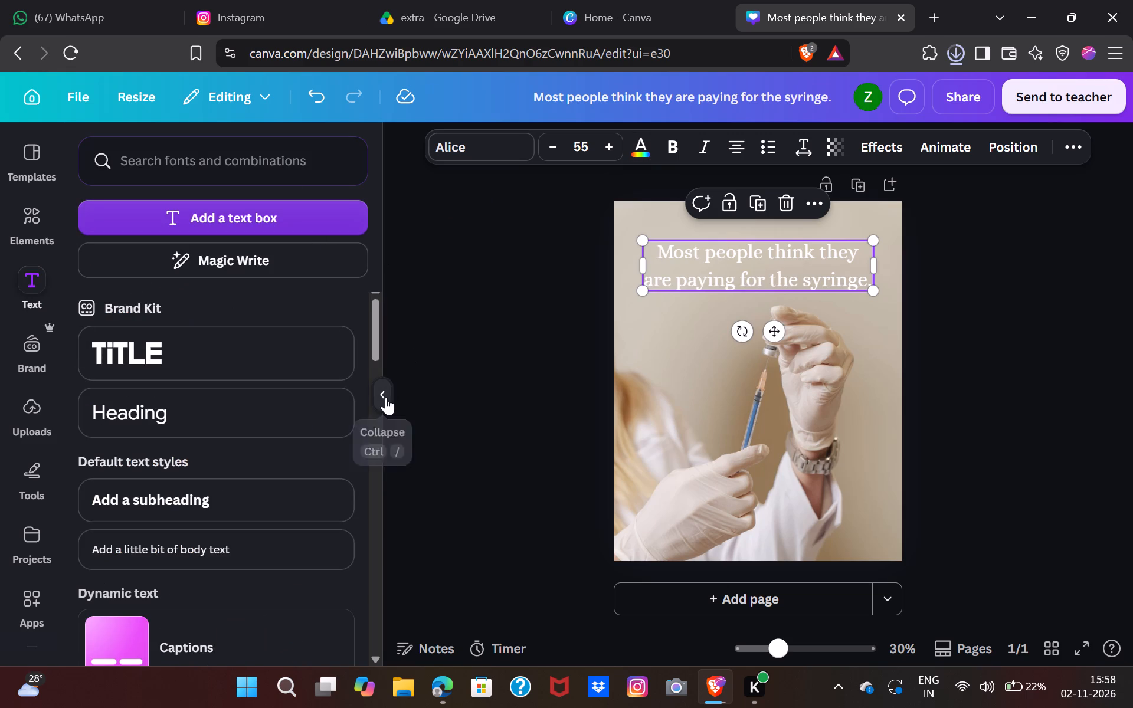
Find "black gradient" elements and add a rectangular graphic that fades to black along one edge to the page.
{"action": "left_click", "coordinate": [24, 224]}
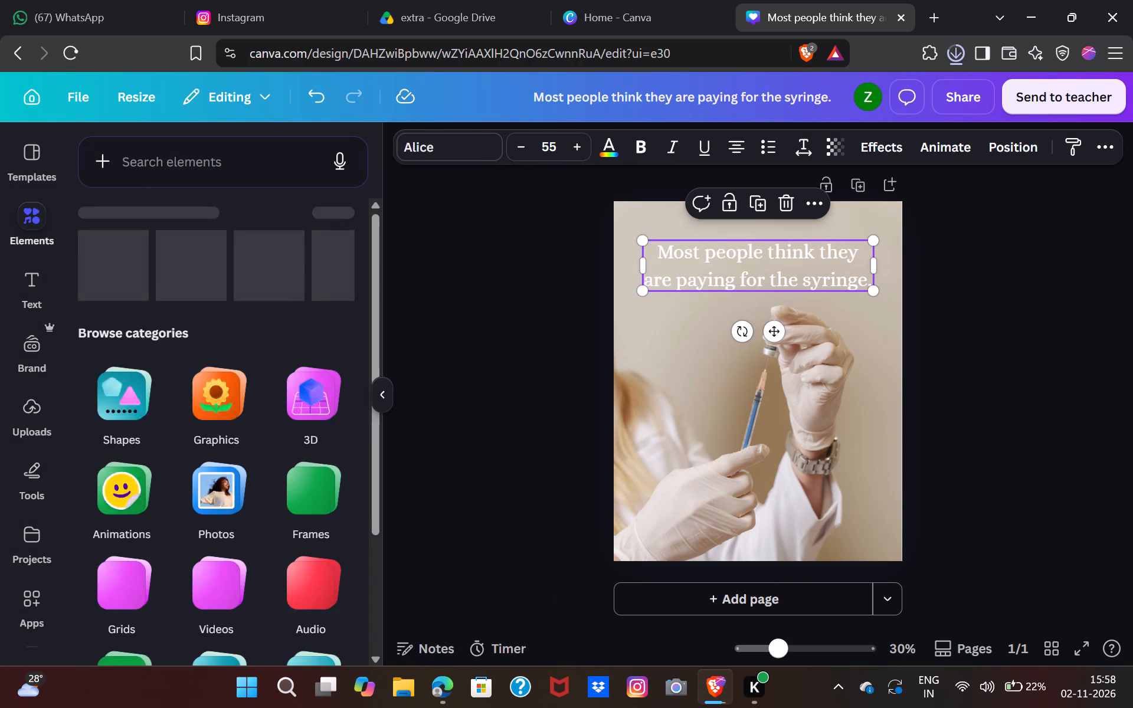
{"action": "left_click", "coordinate": [217, 162]}
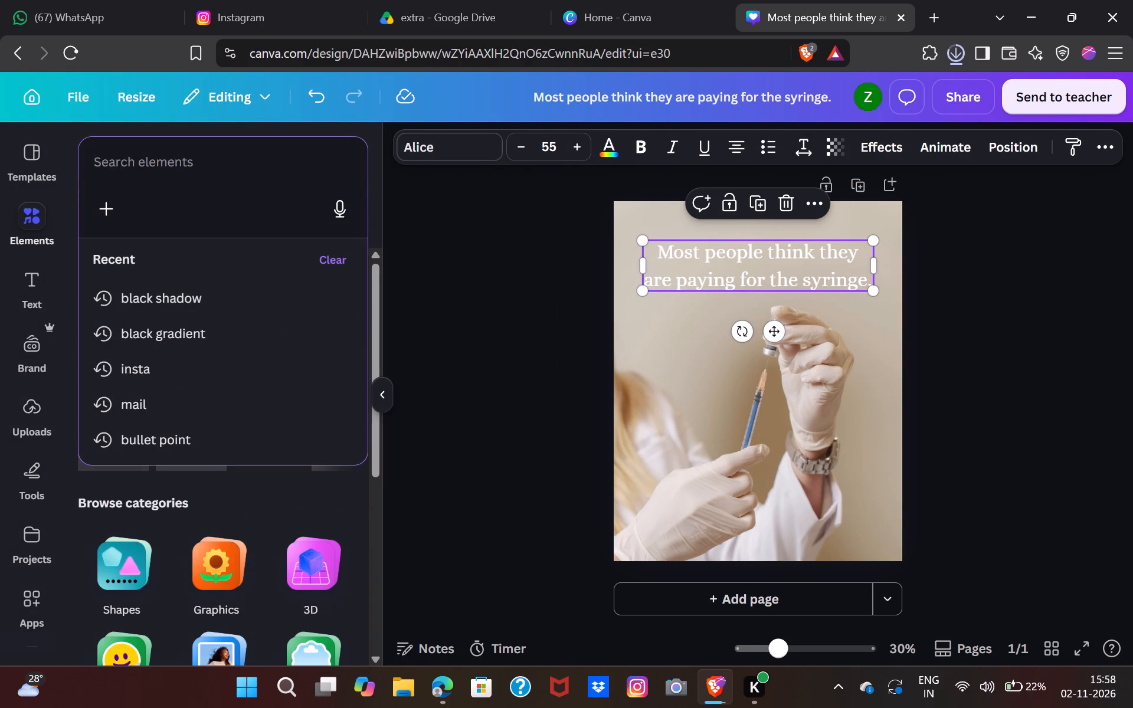
{"action": "left_click", "coordinate": [159, 316]}
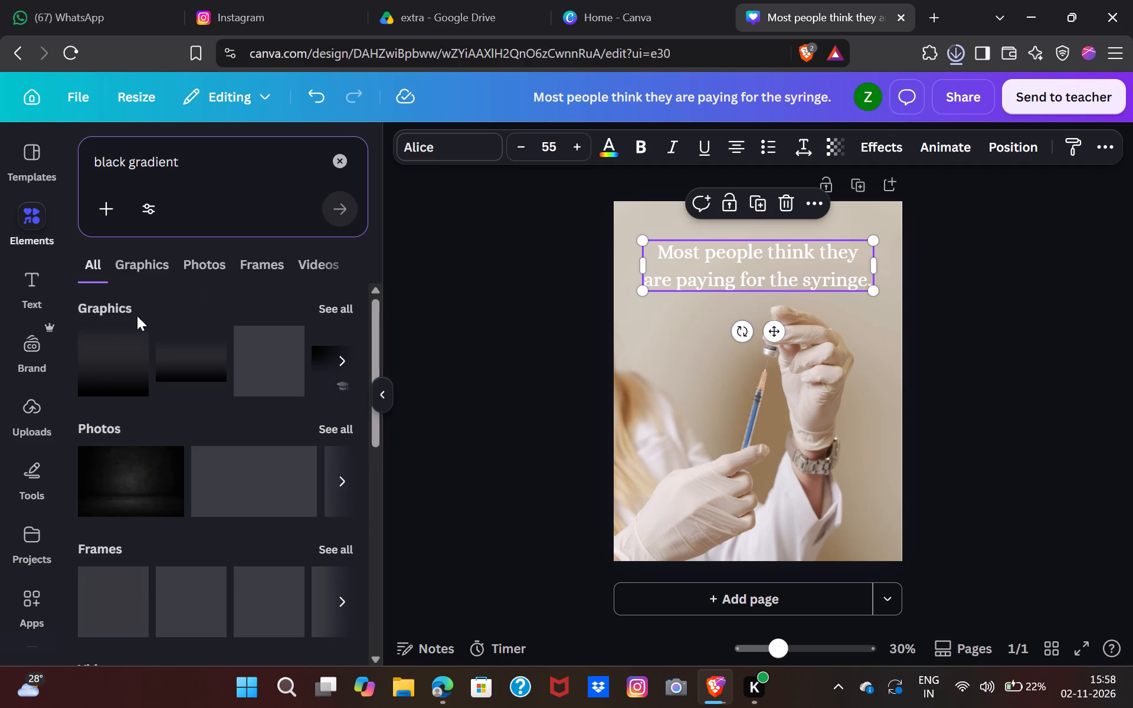
{"action": "scroll", "coordinate": [280, 347], "scroll_direction": "left", "scroll_amount": 3}
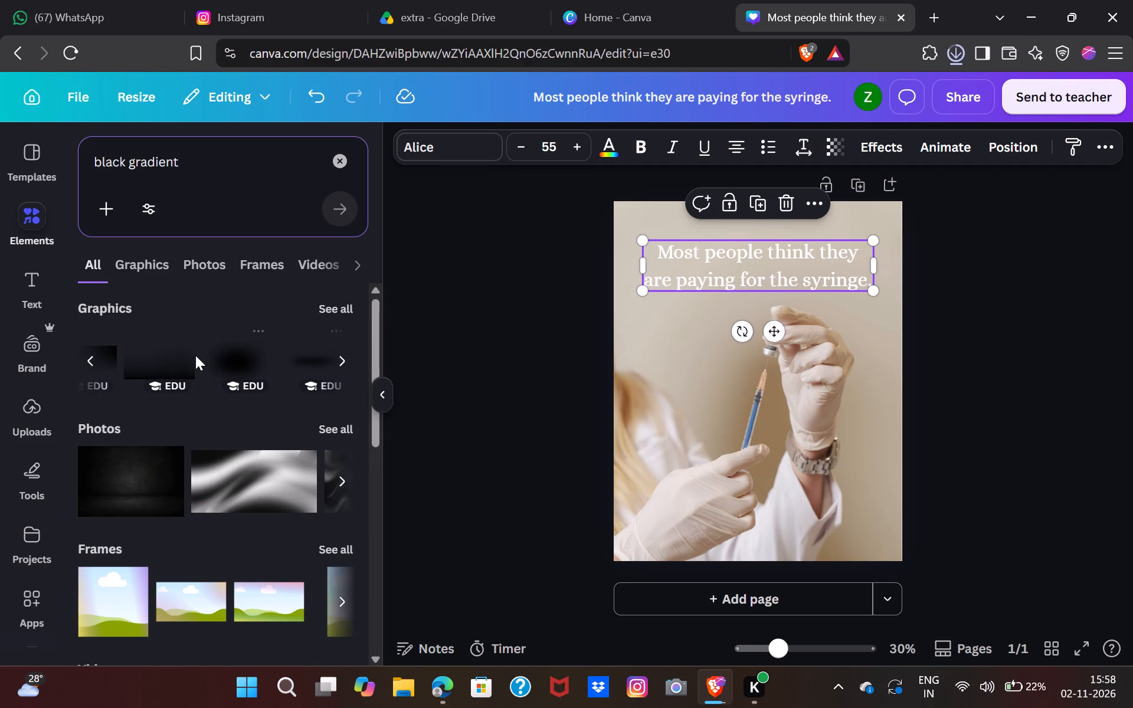
{"action": "left_click", "coordinate": [195, 355]}
{"action": "left_click", "coordinate": [181, 356]}
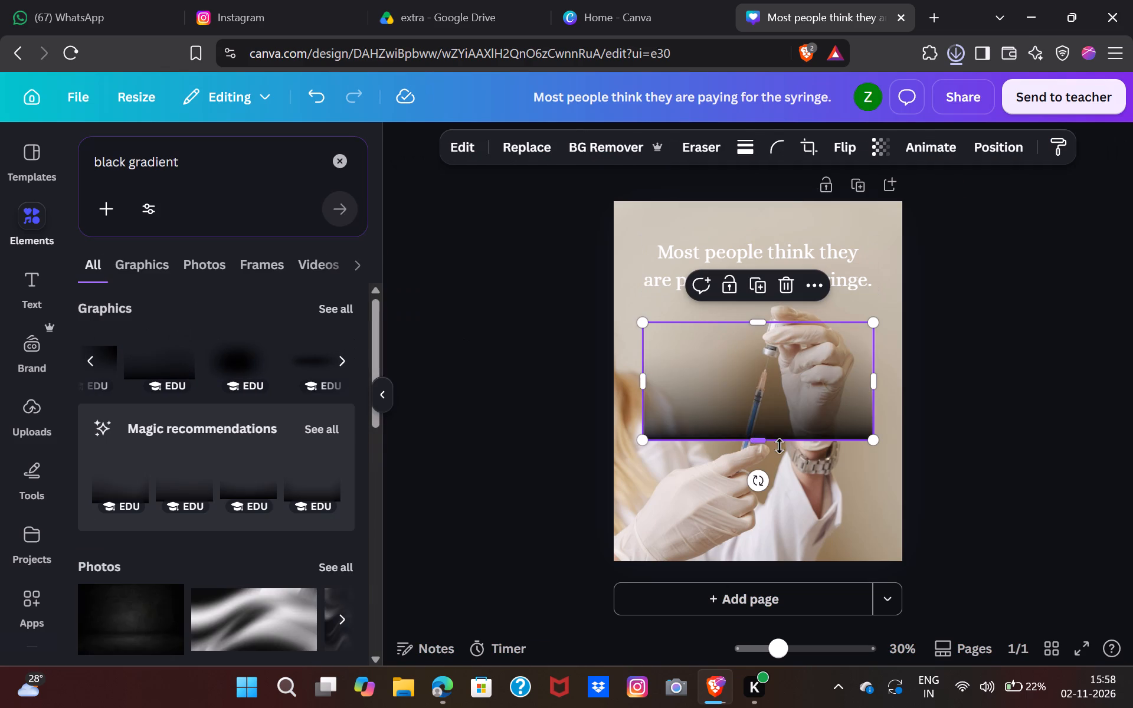
Rotate the gradient graphic 180° so its dark edge faces upward.
{"action": "left_click_drag", "start_coordinate": [750, 487], "coordinate": [808, 215]}
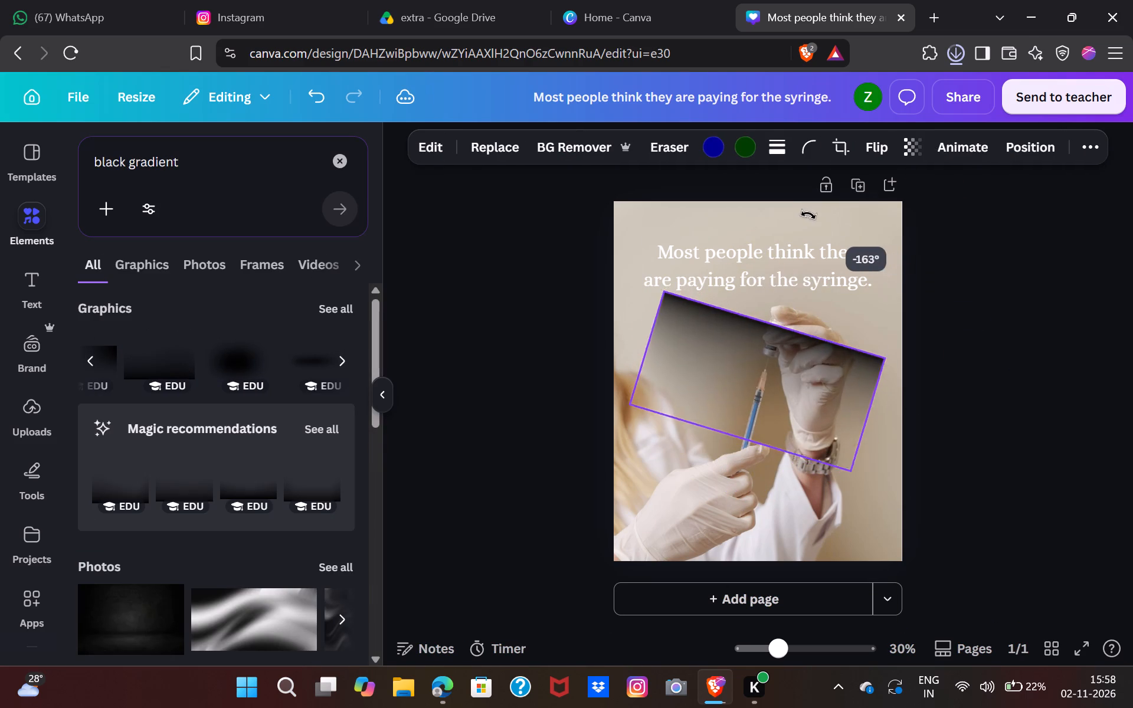
{"action": "left_click_drag", "start_coordinate": [808, 215], "coordinate": [759, 219]}
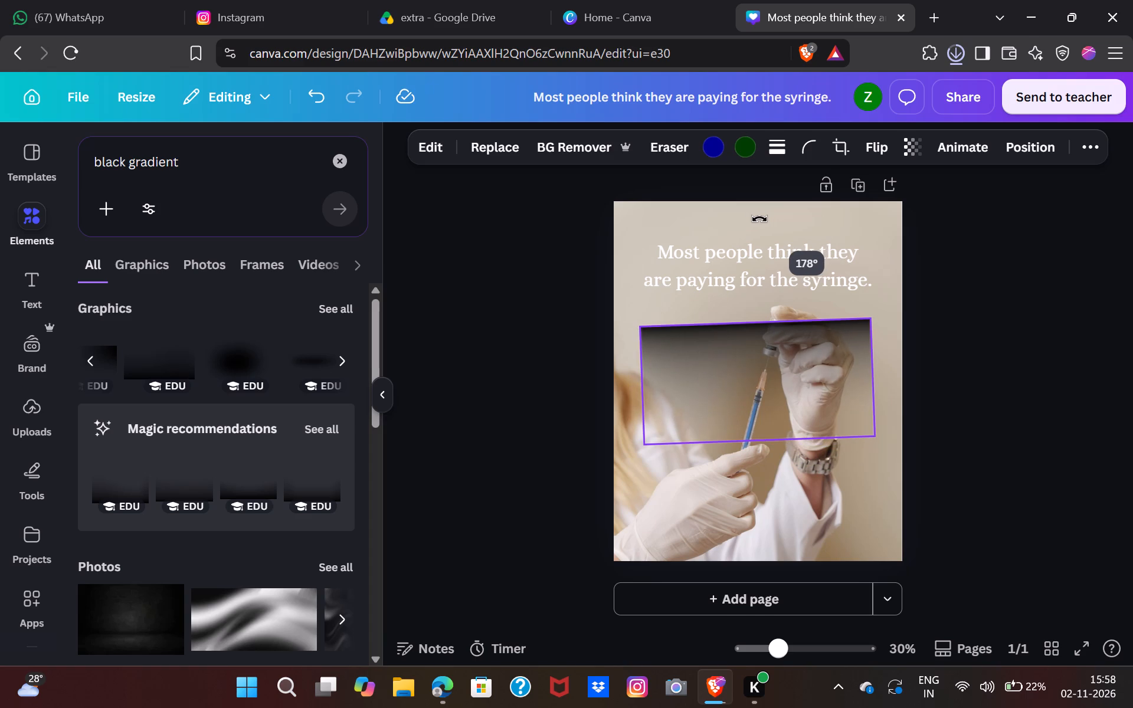
{"action": "left_click_drag", "start_coordinate": [759, 219], "coordinate": [766, 221]}
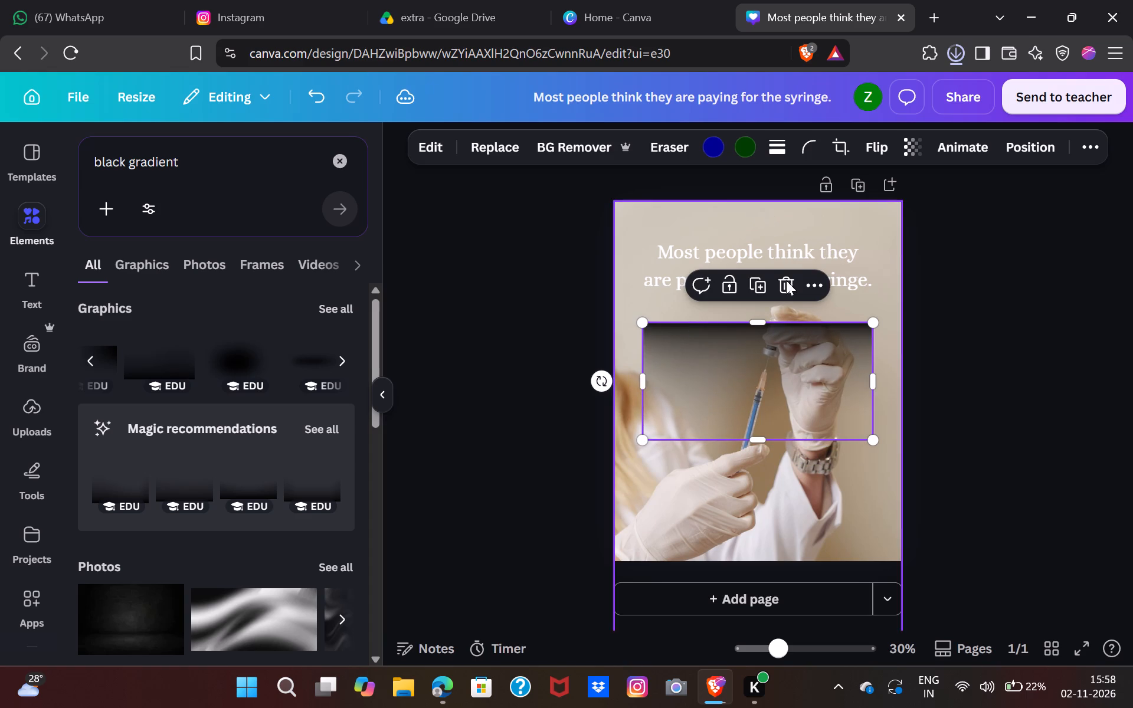
Place the gradient over the top of the page and enlarge it to the full page width behind the sentence.
{"action": "left_click_drag", "start_coordinate": [807, 381], "coordinate": [774, 245]}
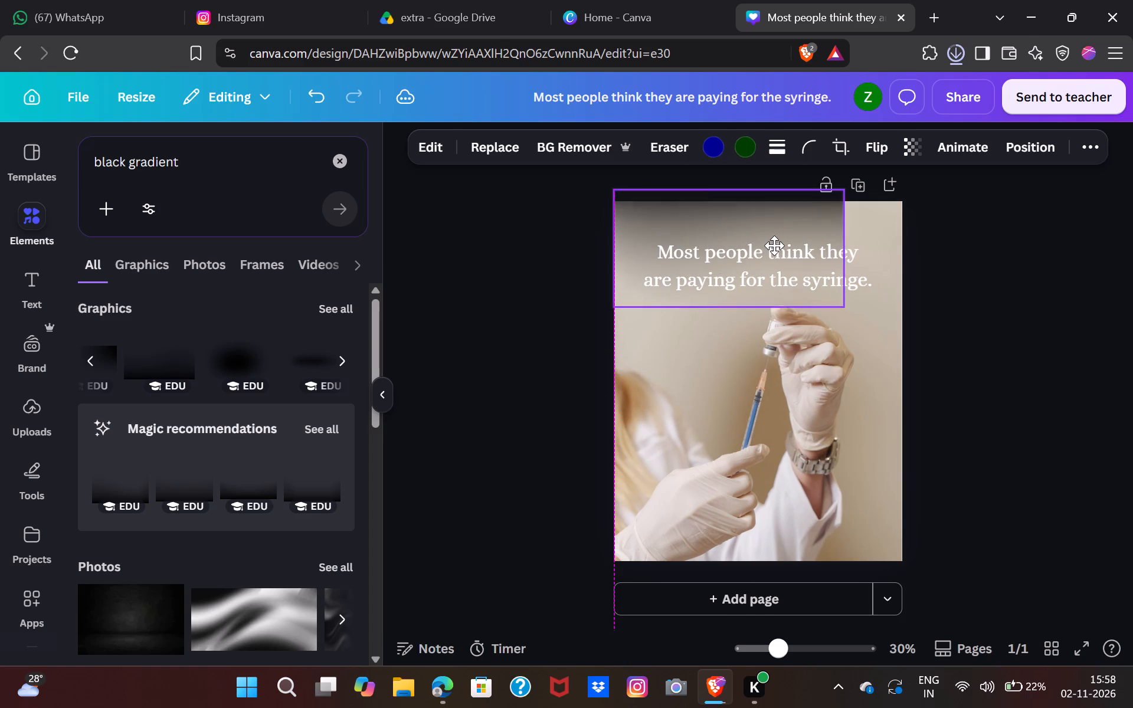
{"action": "left_click_drag", "start_coordinate": [774, 245], "coordinate": [775, 239]}
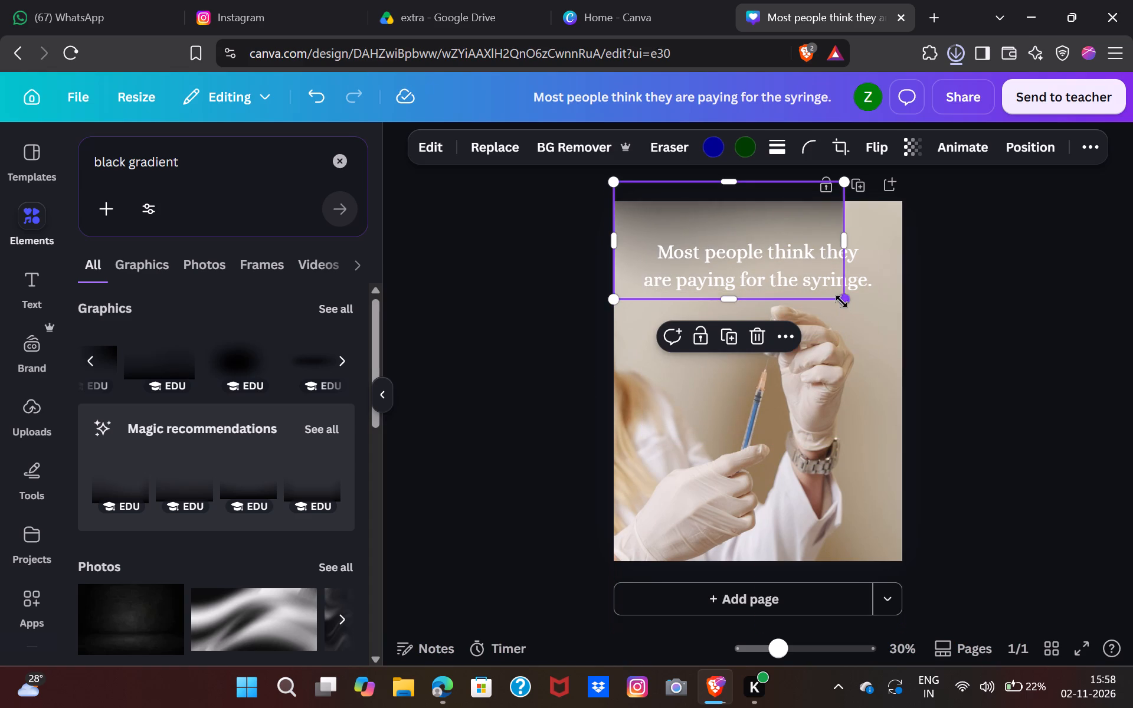
{"action": "left_click_drag", "start_coordinate": [841, 301], "coordinate": [892, 348]}
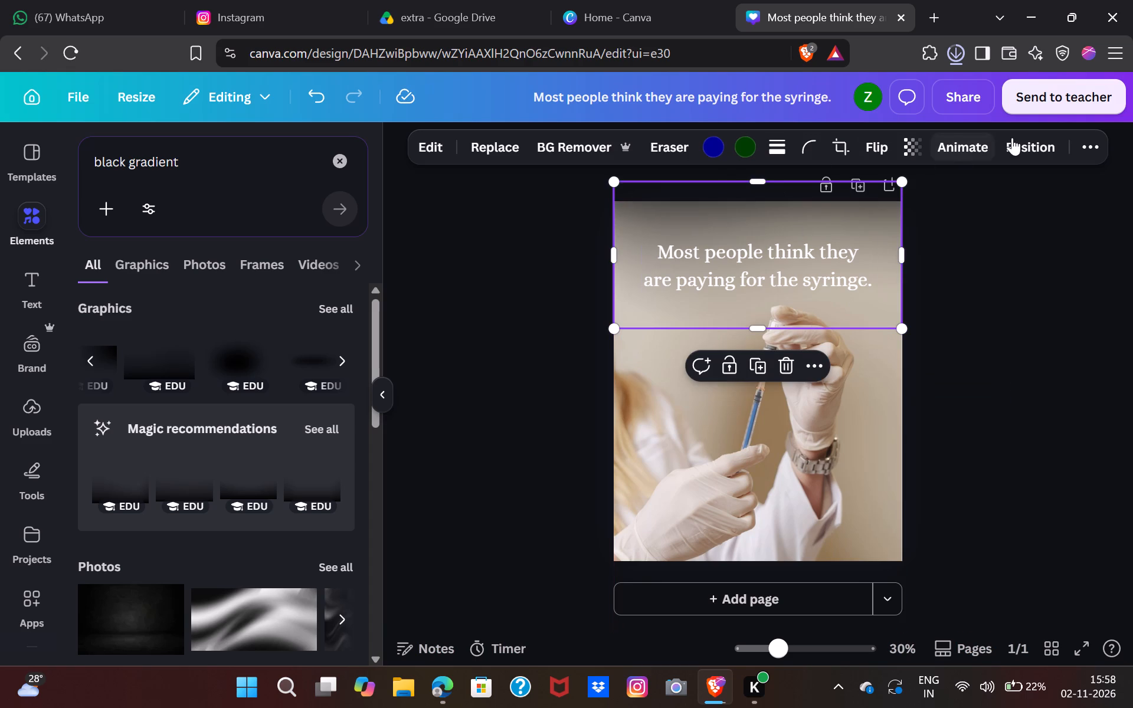
Set the gradient's layer order below the sentence and above the background photo.
{"action": "left_click", "coordinate": [1017, 136]}
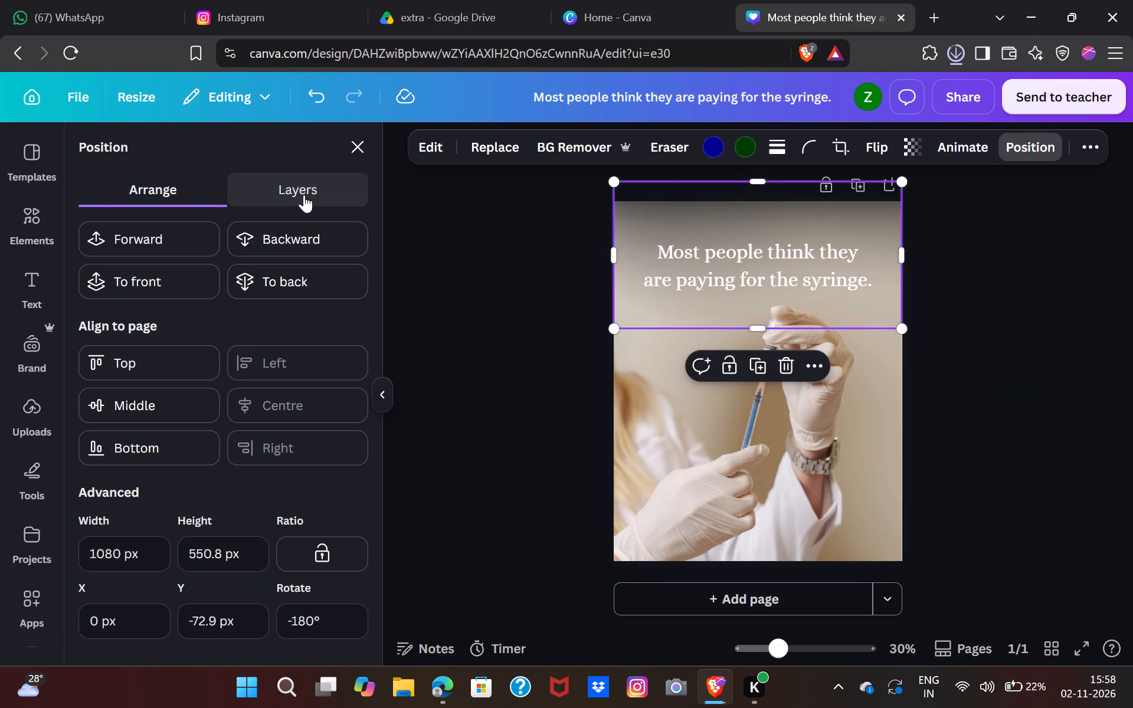
{"action": "left_click", "coordinate": [304, 195]}
{"action": "left_click_drag", "start_coordinate": [257, 336], "coordinate": [258, 360]}
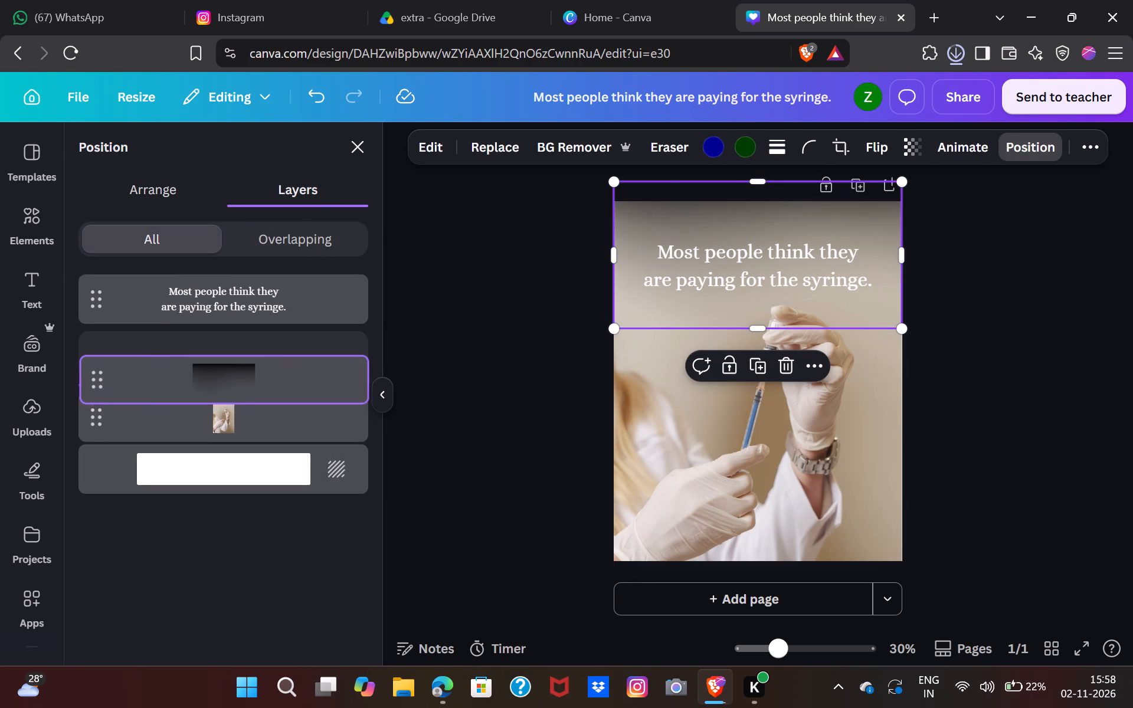
{"action": "left_click", "coordinate": [480, 394]}
{"action": "left_click", "coordinate": [480, 394]}
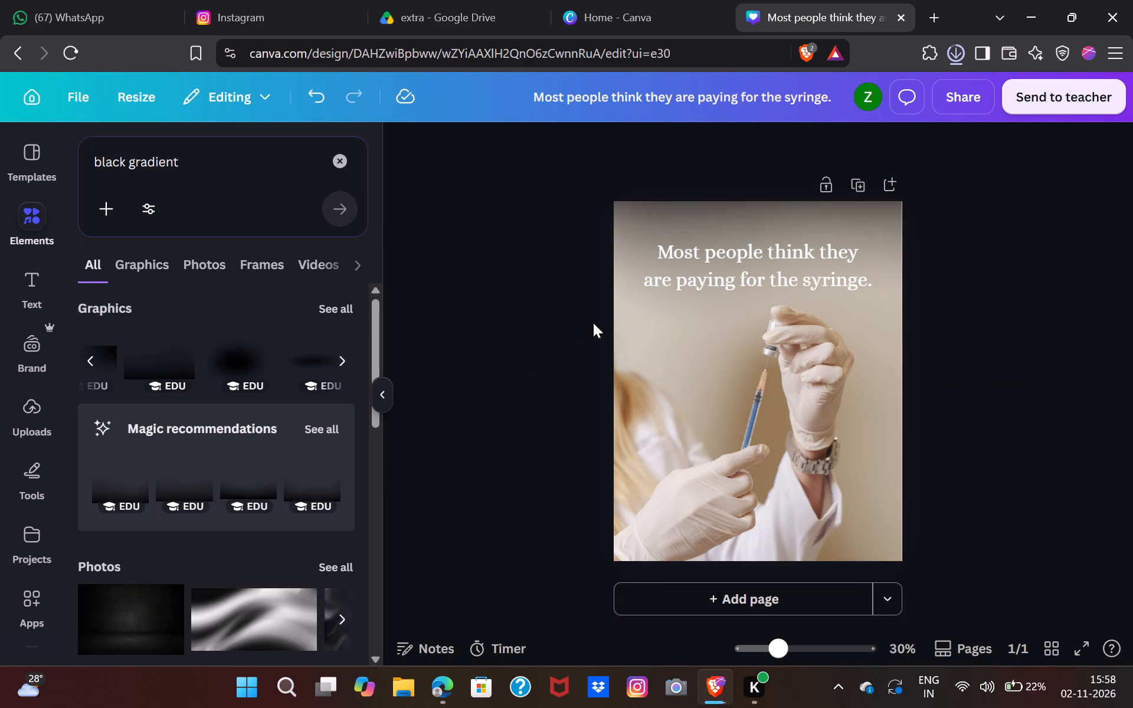
Stretch the gradient down to the page's bottom edge and slightly beyond its right edge.
{"action": "left_click", "coordinate": [627, 220]}
{"action": "left_click_drag", "start_coordinate": [765, 330], "coordinate": [766, 560]}
{"action": "left_click", "coordinate": [955, 507]}
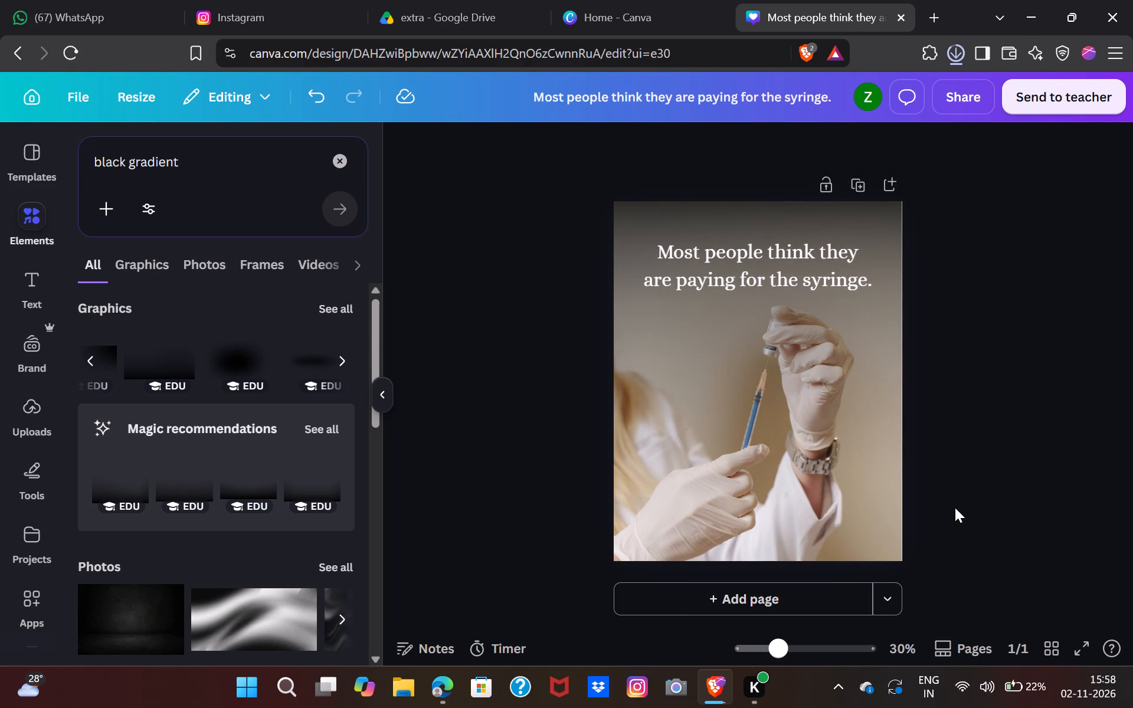
{"action": "left_click", "coordinate": [888, 460]}
{"action": "left_click_drag", "start_coordinate": [899, 372], "coordinate": [900, 372]}
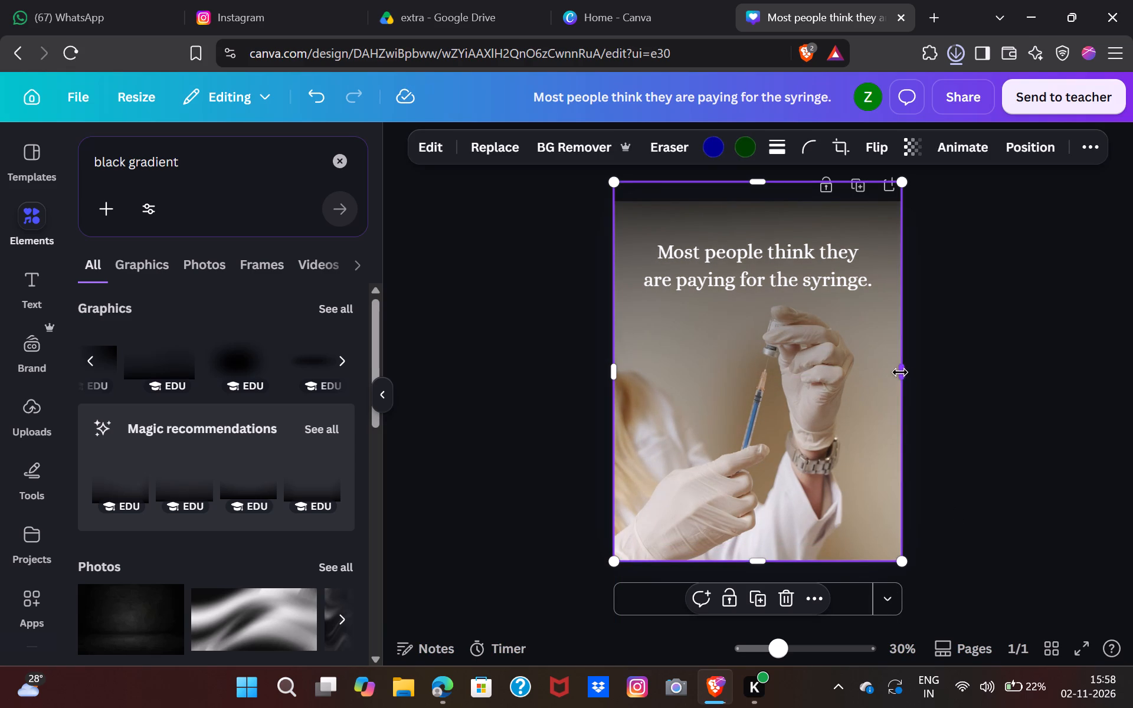
{"action": "left_click_drag", "start_coordinate": [900, 372], "coordinate": [906, 374]}
{"action": "left_click", "coordinate": [962, 442]}
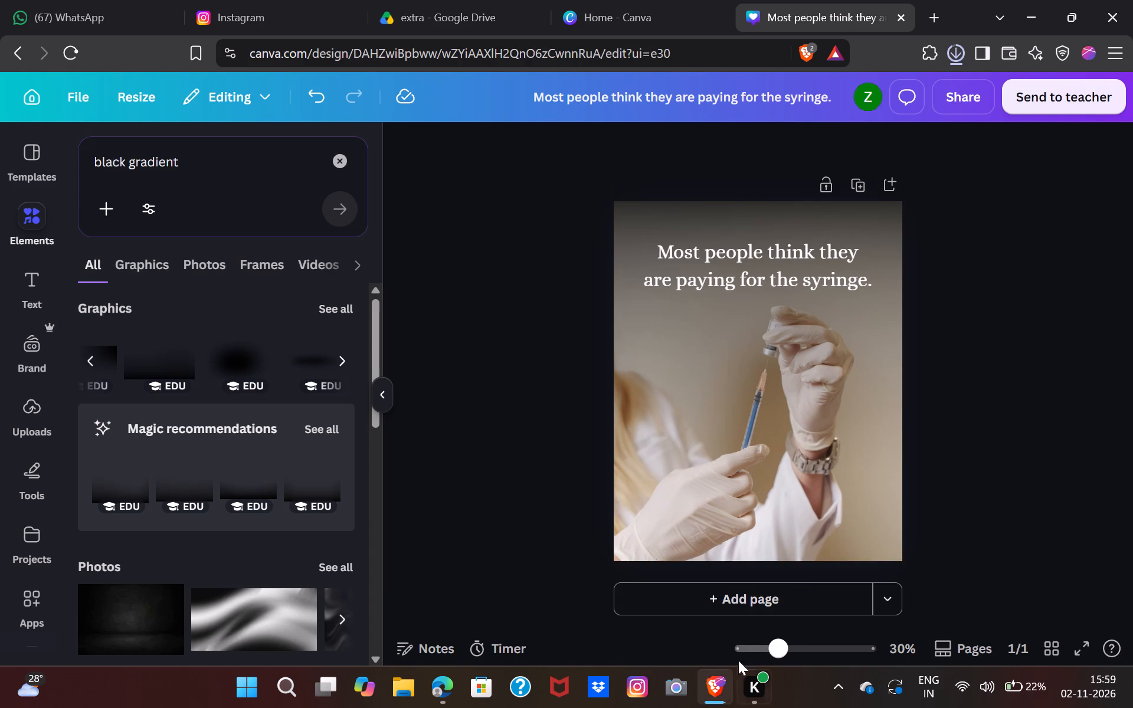
Start the first recommended YouTube mix in a new tab, and return to the Canva design.
{"action": "left_click", "coordinate": [925, 9]}
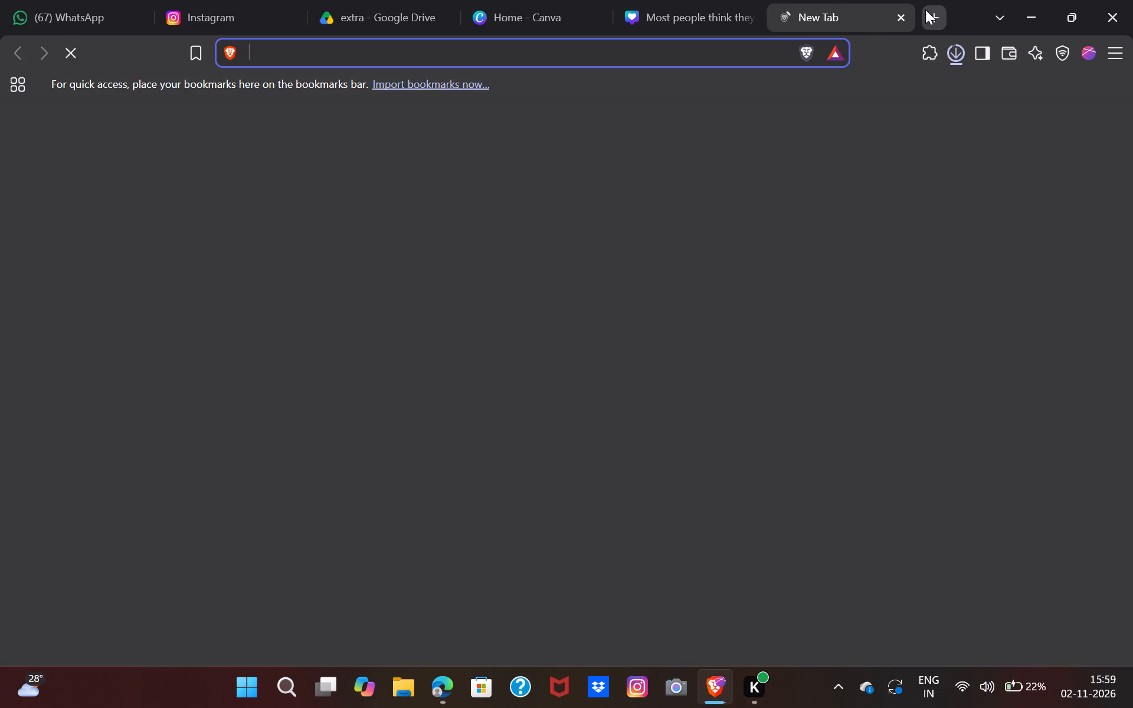
{"action": "left_click", "coordinate": [609, 135]}
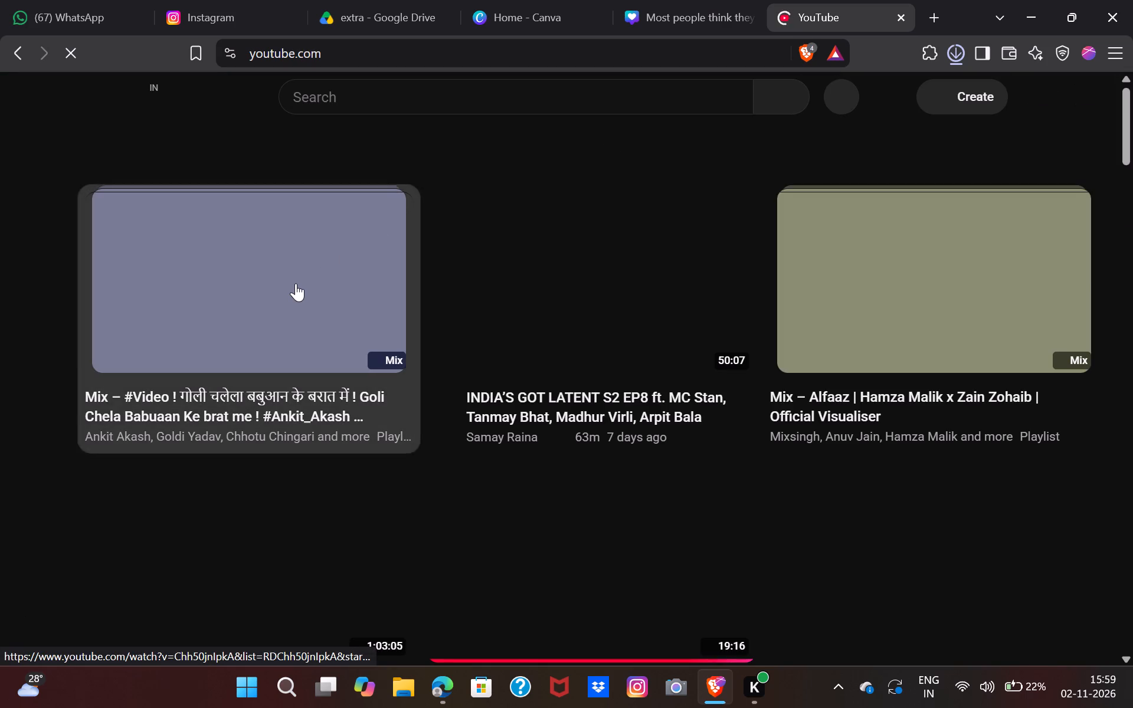
{"action": "left_click", "coordinate": [296, 283]}
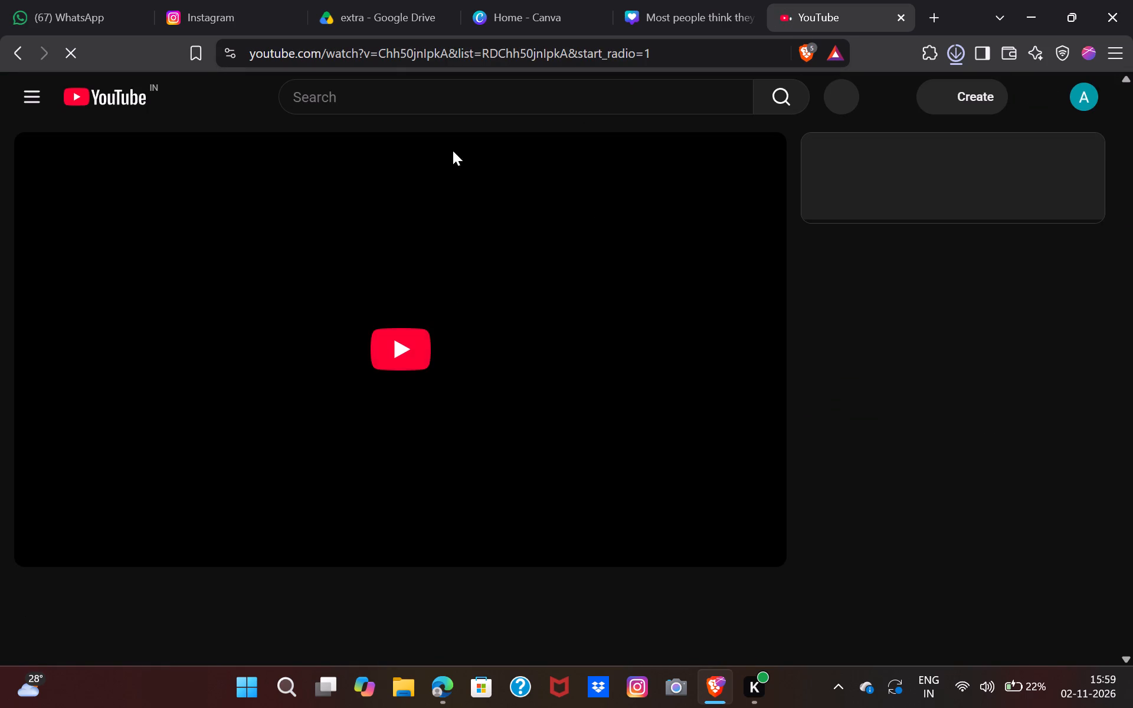
{"action": "left_click", "coordinate": [687, 1]}
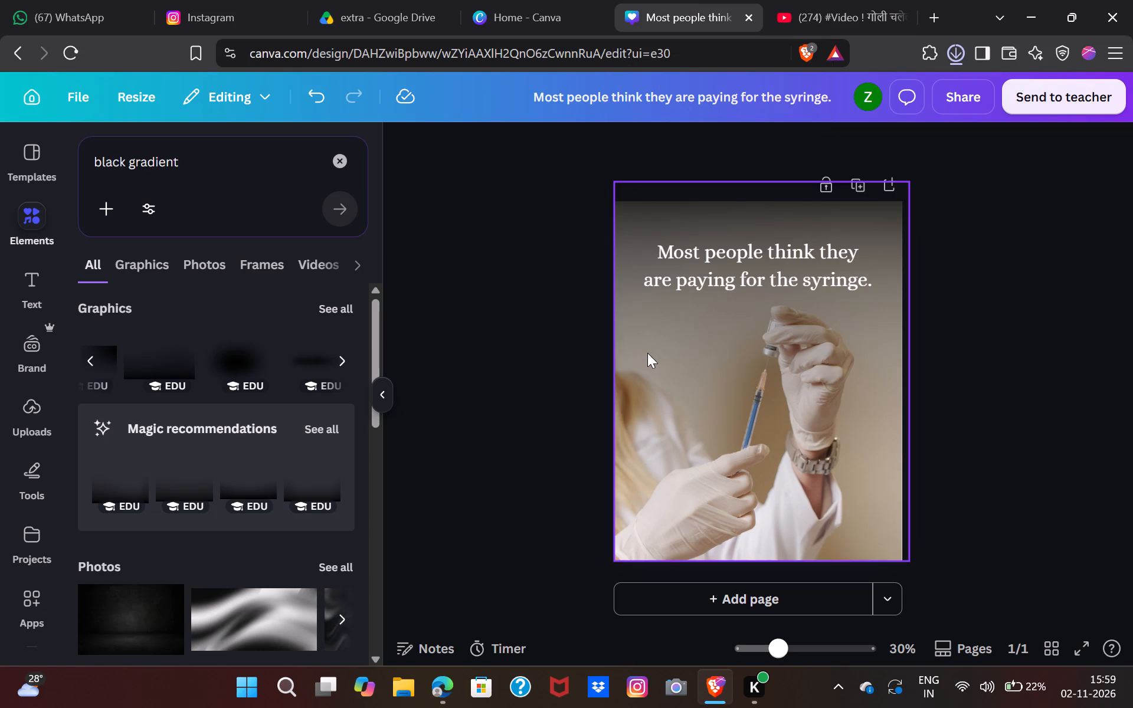
{"action": "left_click", "coordinate": [546, 385]}
Add a blank page after the syringe page.
{"action": "left_click", "coordinate": [881, 182]}
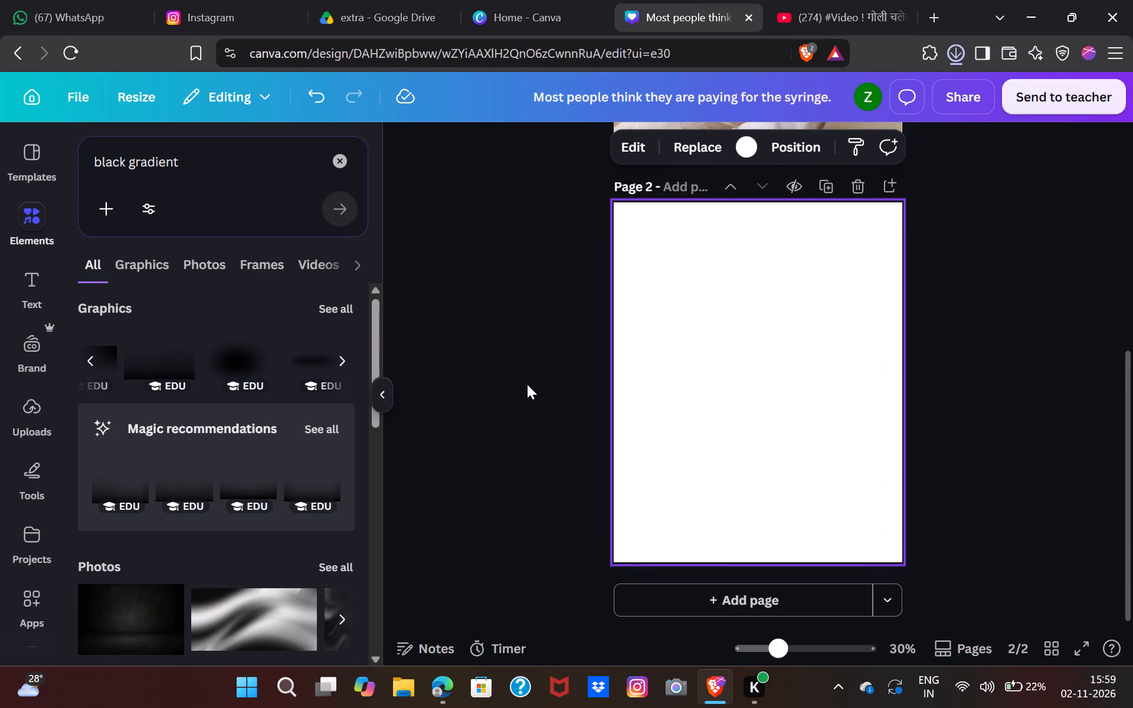
{"action": "left_click", "coordinate": [527, 384]}
Duplicate the first page with the syringe photo and sentence.
{"action": "scroll", "coordinate": [527, 384], "scroll_direction": "up", "scroll_amount": 3}
{"action": "left_click", "coordinate": [826, 145]}
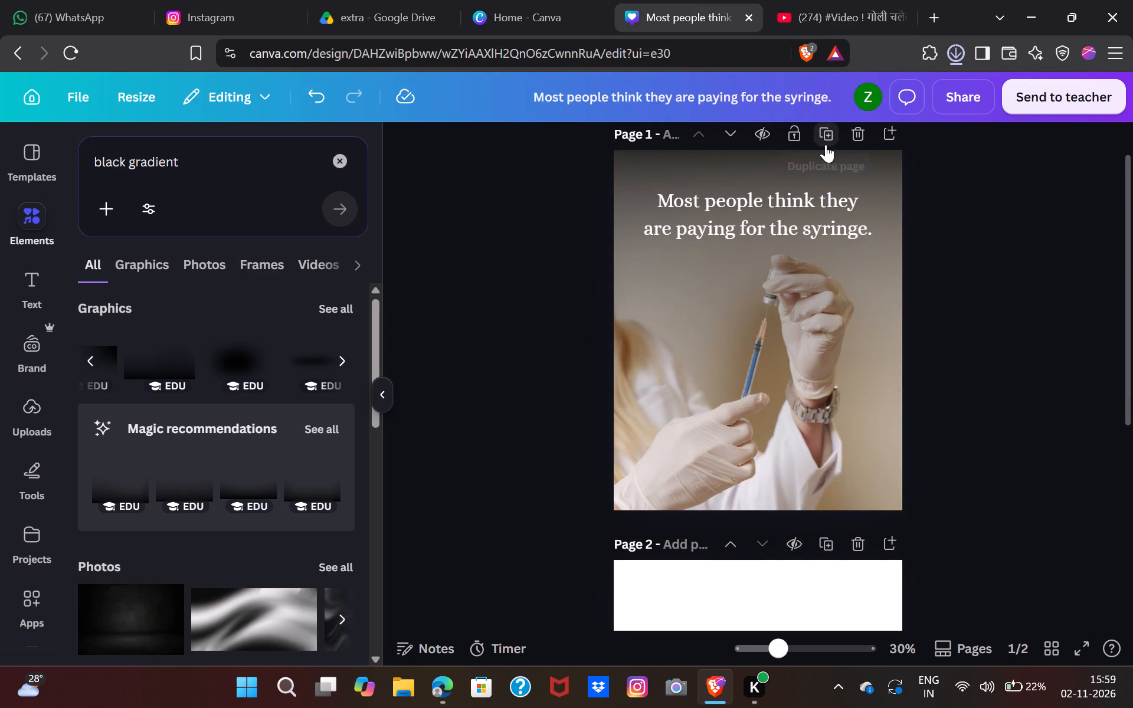
Replace the sentence on the duplicated page with "Or for however many units go in.".
{"action": "scroll", "coordinate": [826, 145], "scroll_direction": "down", "scroll_amount": 1}
{"action": "left_click", "coordinate": [695, 223]}
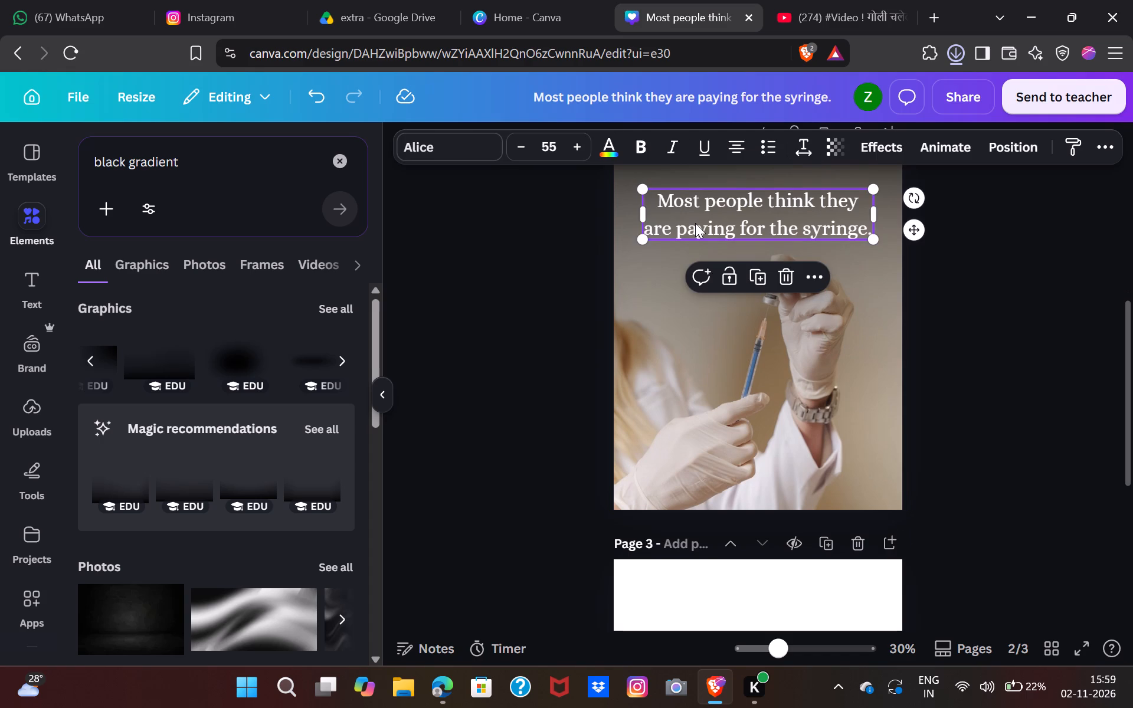
{"action": "left_click", "coordinate": [695, 223]}
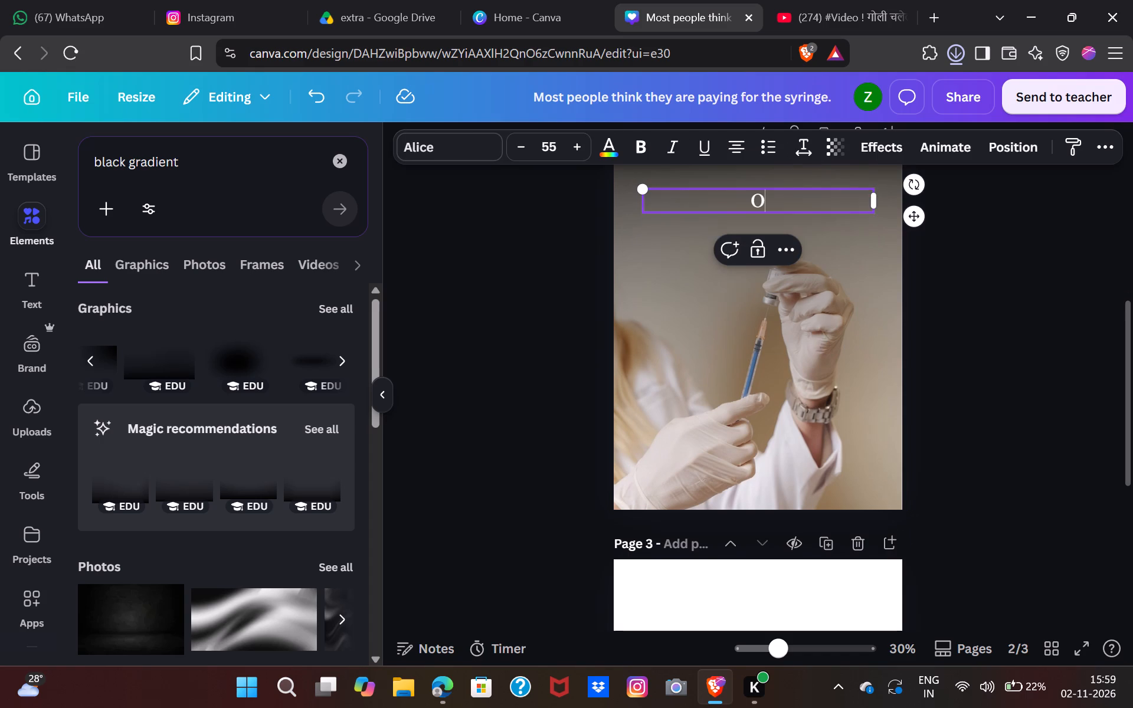
{"action": "type", "text": "r"}
{"action": "key", "text": "space"}
{"action": "type", "text": "for"}
{"action": "key", "text": "space"}
{"action": "type", "text": "how"}
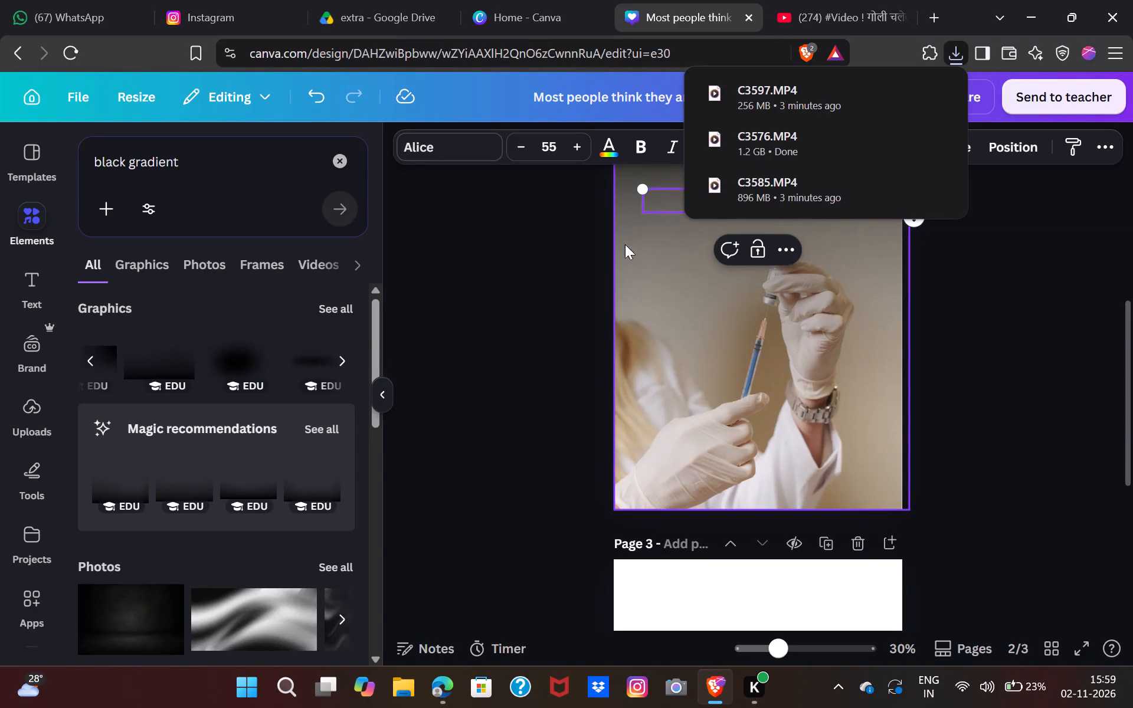
{"action": "left_click", "coordinate": [573, 254]}
{"action": "left_click", "coordinate": [813, 196]}
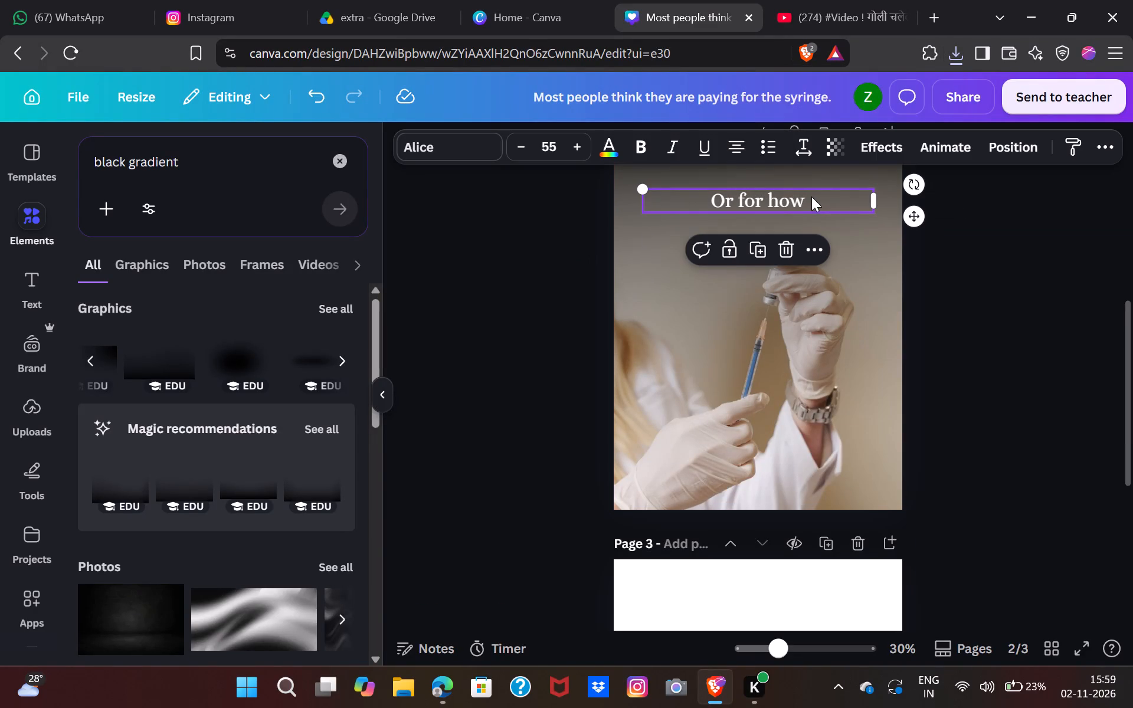
{"action": "left_click", "coordinate": [811, 196]}
{"action": "type", "text": "ever many"}
{"action": "key", "text": "space"}
{"action": "type", "text": "units go"}
{"action": "key", "text": "space"}
{"action": "type", "text": "in."}
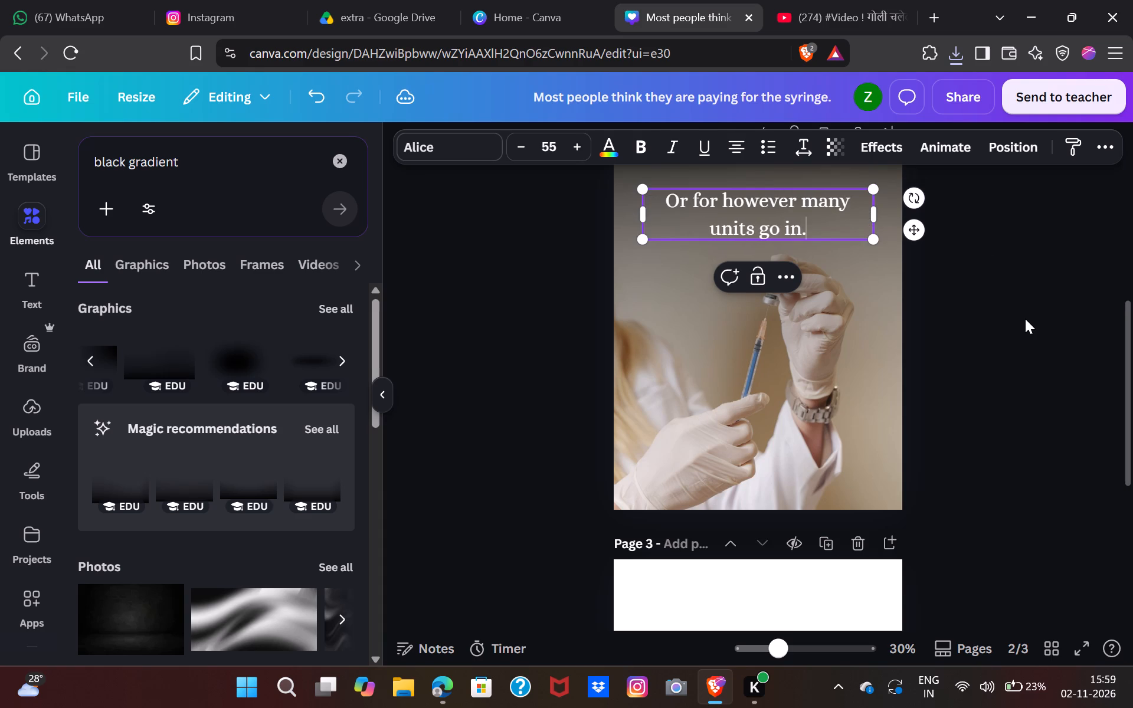
{"action": "left_click", "coordinate": [1025, 319]}
{"action": "scroll", "coordinate": [1025, 319], "scroll_direction": "down", "scroll_amount": 3}
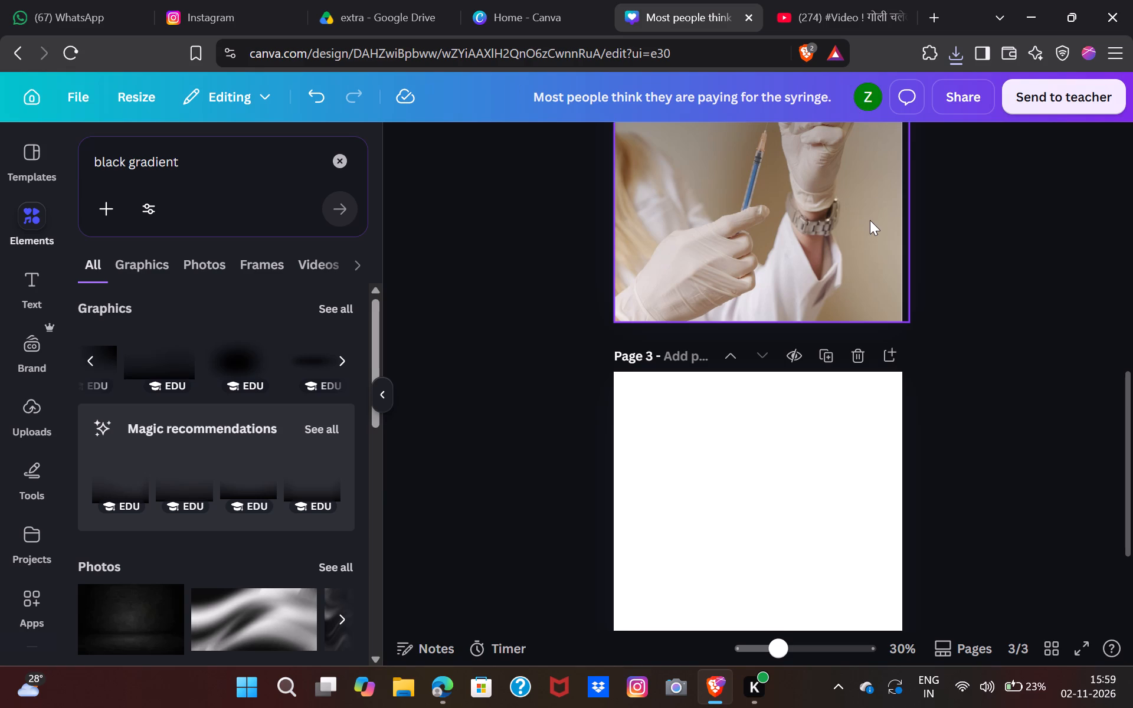
Duplicate the second page, which carries the sentence about however many units go in.
{"action": "scroll", "coordinate": [870, 220], "scroll_direction": "down", "scroll_amount": 1}
{"action": "scroll", "coordinate": [870, 220], "scroll_direction": "up", "scroll_amount": 4}
{"action": "scroll", "coordinate": [870, 220], "scroll_direction": "down", "scroll_amount": 1}
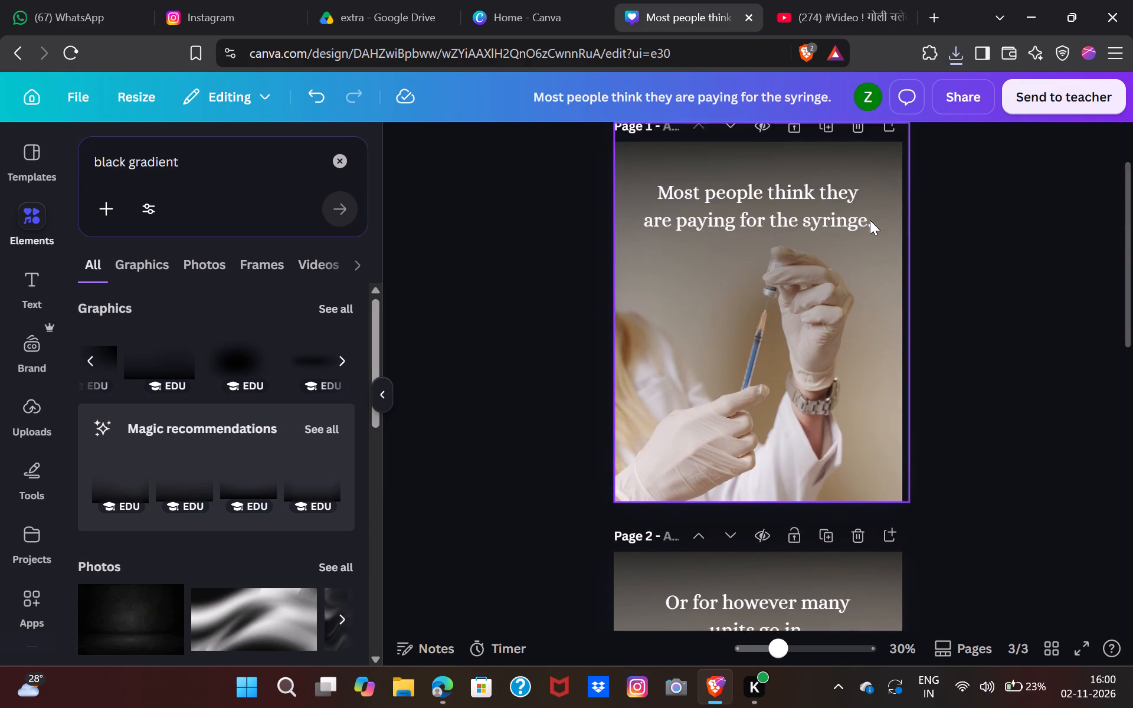
{"action": "scroll", "coordinate": [870, 220], "scroll_direction": "down", "scroll_amount": 1}
{"action": "left_click", "coordinate": [826, 354]}
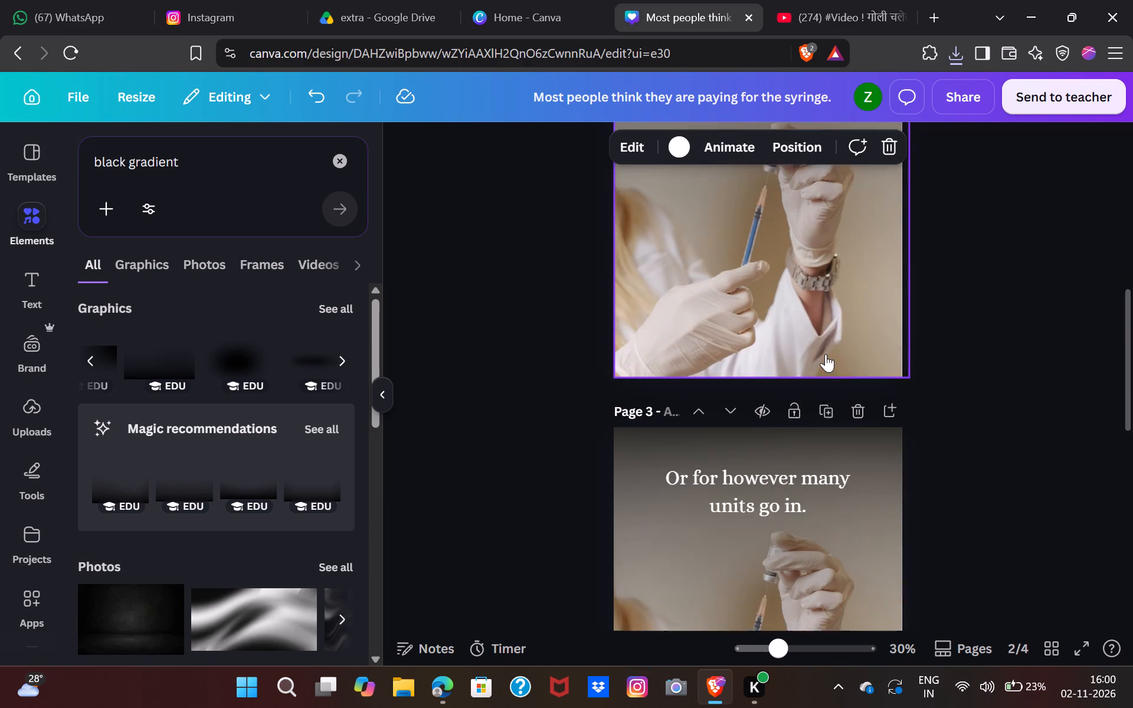
Replace the sentence on page 3 with "You're not...".
{"action": "left_click", "coordinate": [726, 445]}
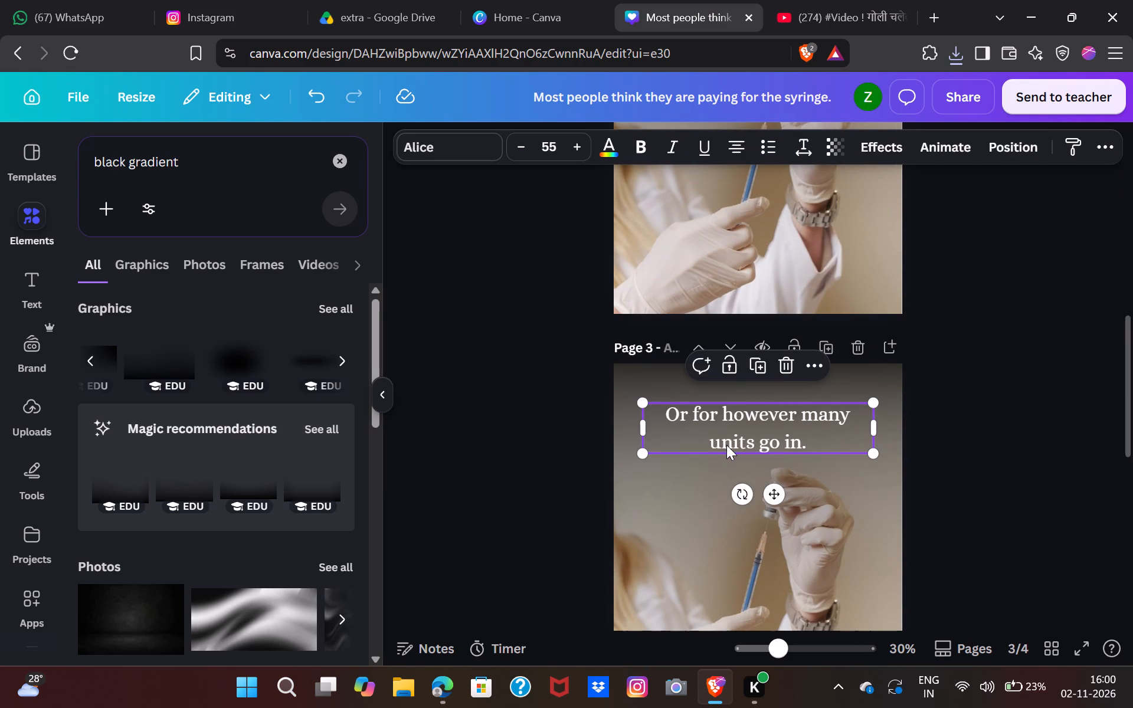
{"action": "left_click", "coordinate": [726, 445]}
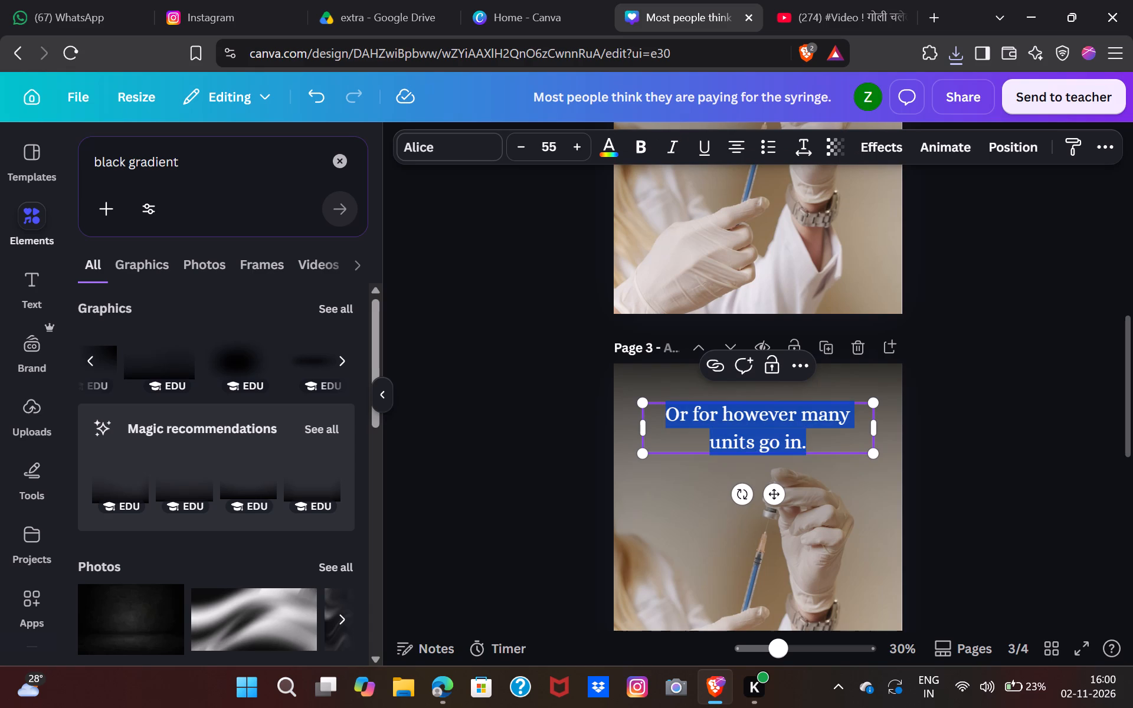
{"action": "type", "text": "yo"}
{"action": "key", "text": "BackSpace"}
{"action": "key", "text": "BackSpace"}
{"action": "key", "text": "BackSpace"}
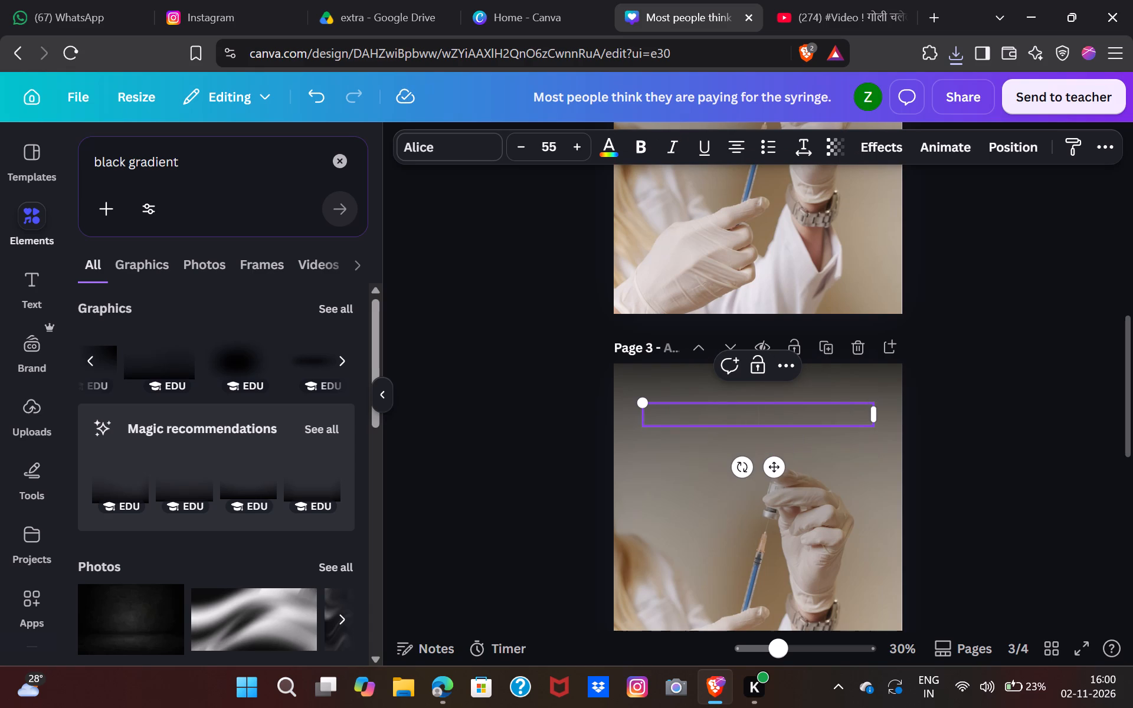
{"action": "type", "text": "You"}
{"action": "key", "text": "space"}
{"action": "key", "text": "BackSpace"}
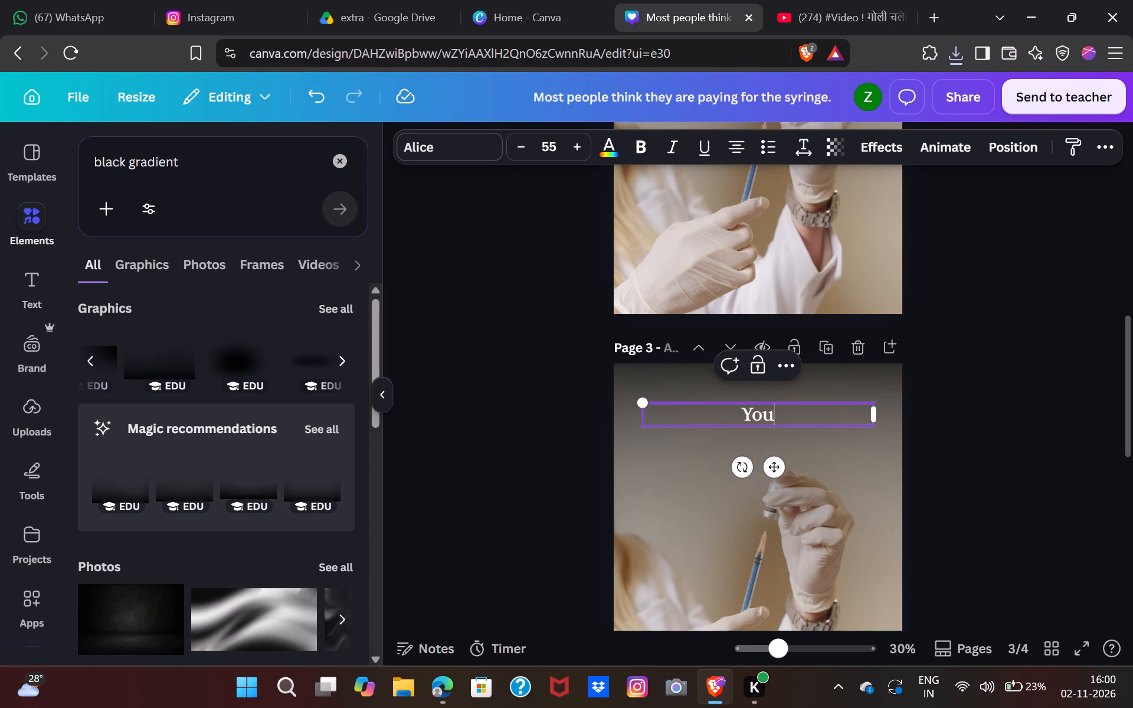
{"action": "key", "text": "shift+quotedbl"}
{"action": "key", "text": "BackSpace"}
{"action": "key", "text": "apostrophe"}
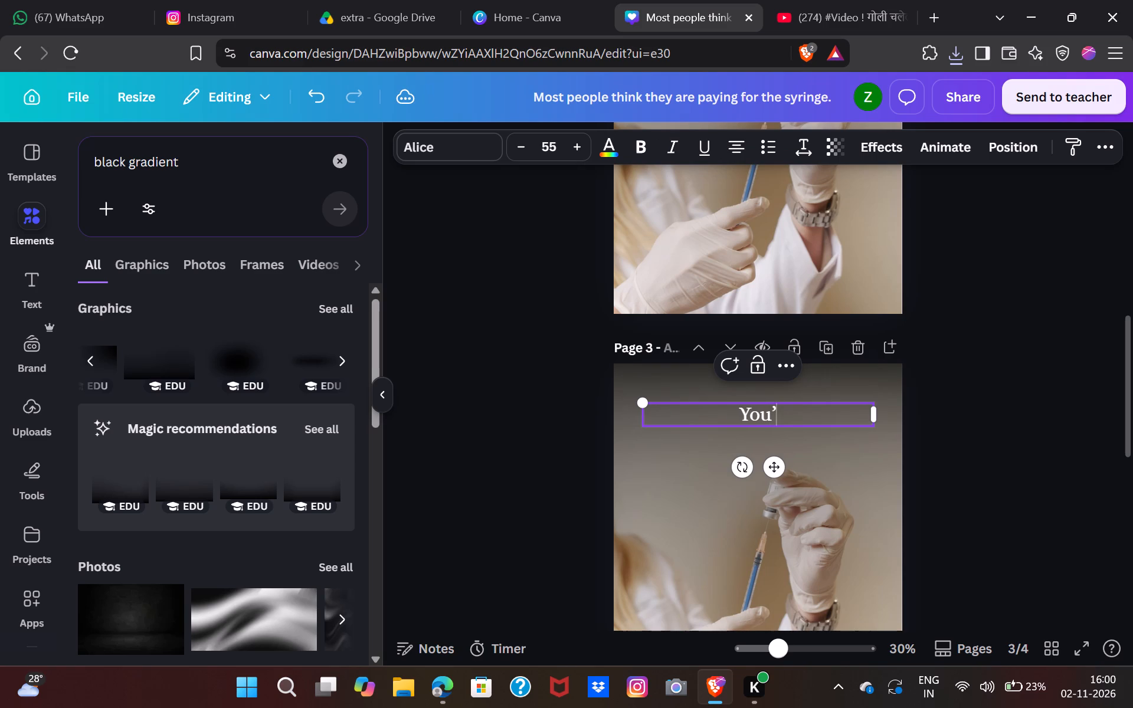
{"action": "type", "text": "re not"}
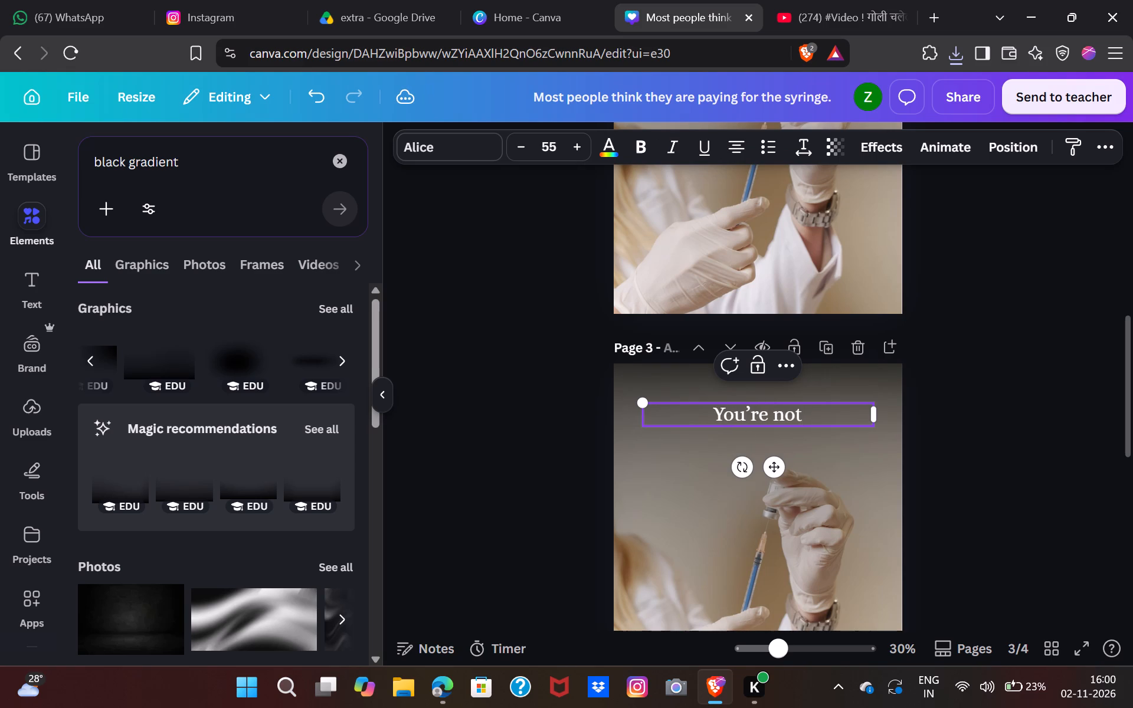
{"action": "type", "text": "..."}
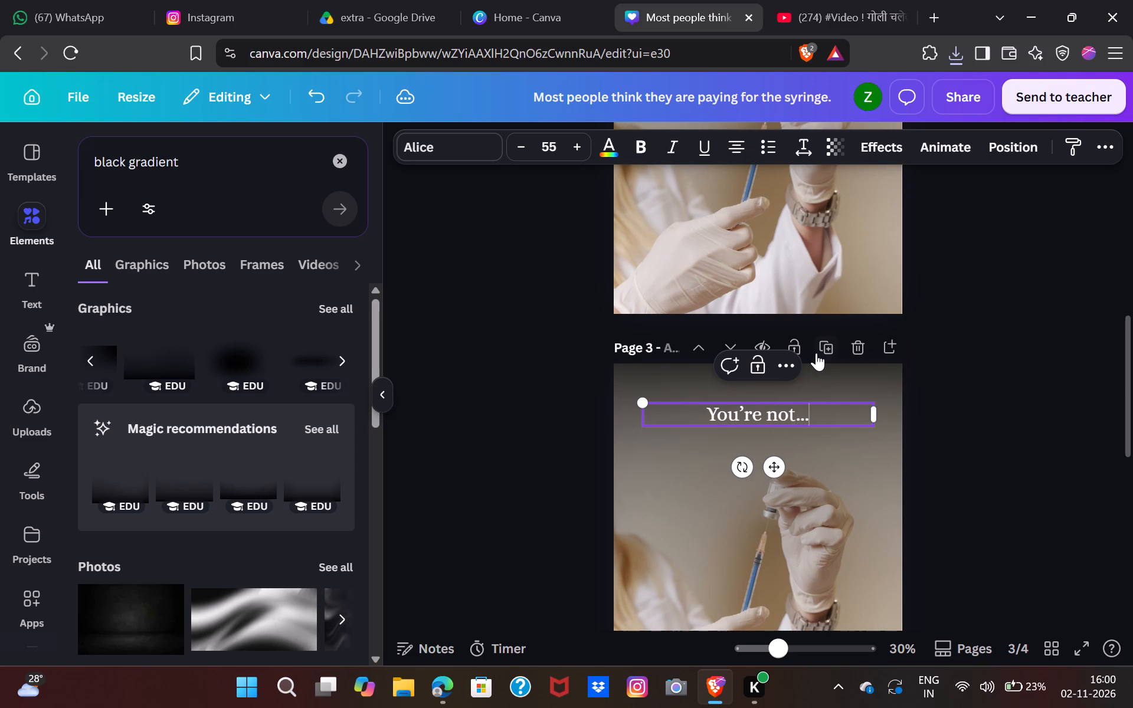
Duplicate page 3 with the "You're not..." line.
{"action": "left_click", "coordinate": [816, 350]}
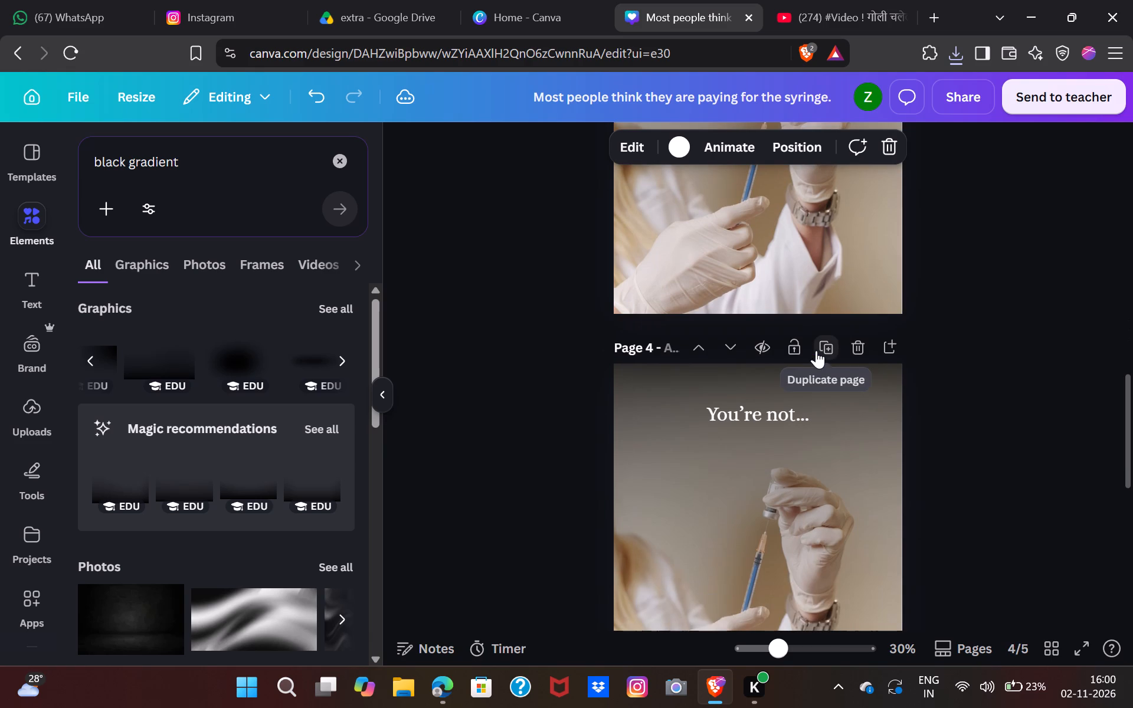
Replace the text on page 4 with "You are paying for the years it took to learn the anatomy underneath your skin".
{"action": "double_click", "coordinate": [742, 413]}
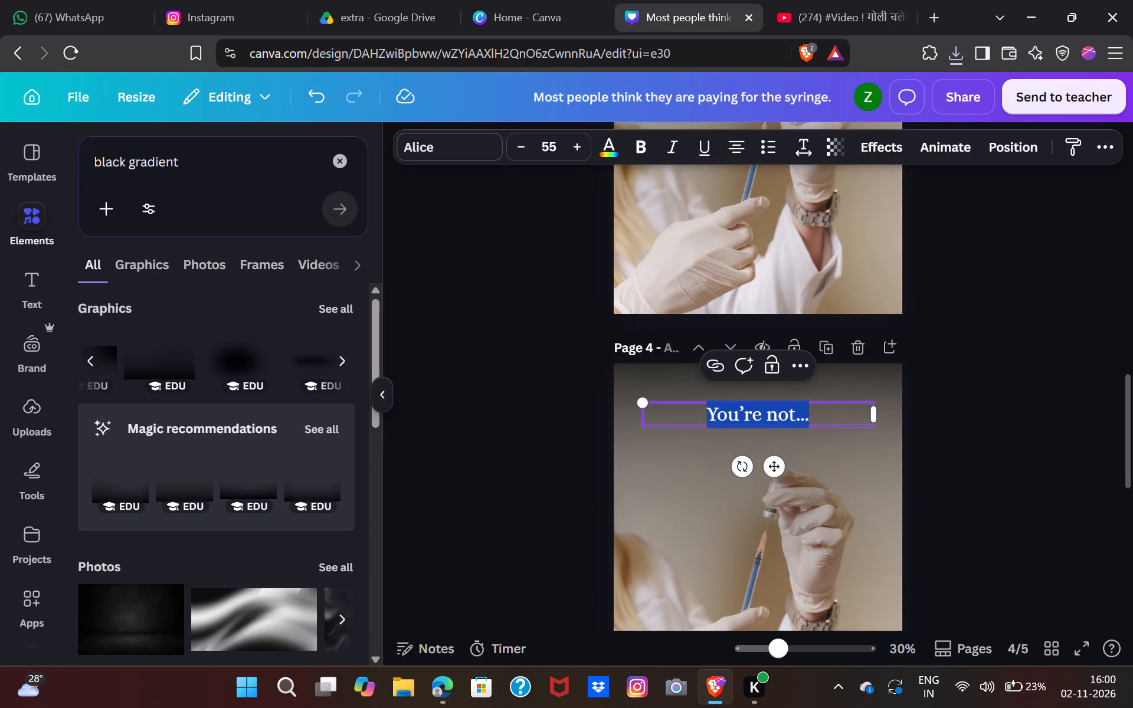
{"action": "type", "text": "ou"}
{"action": "key", "text": "space"}
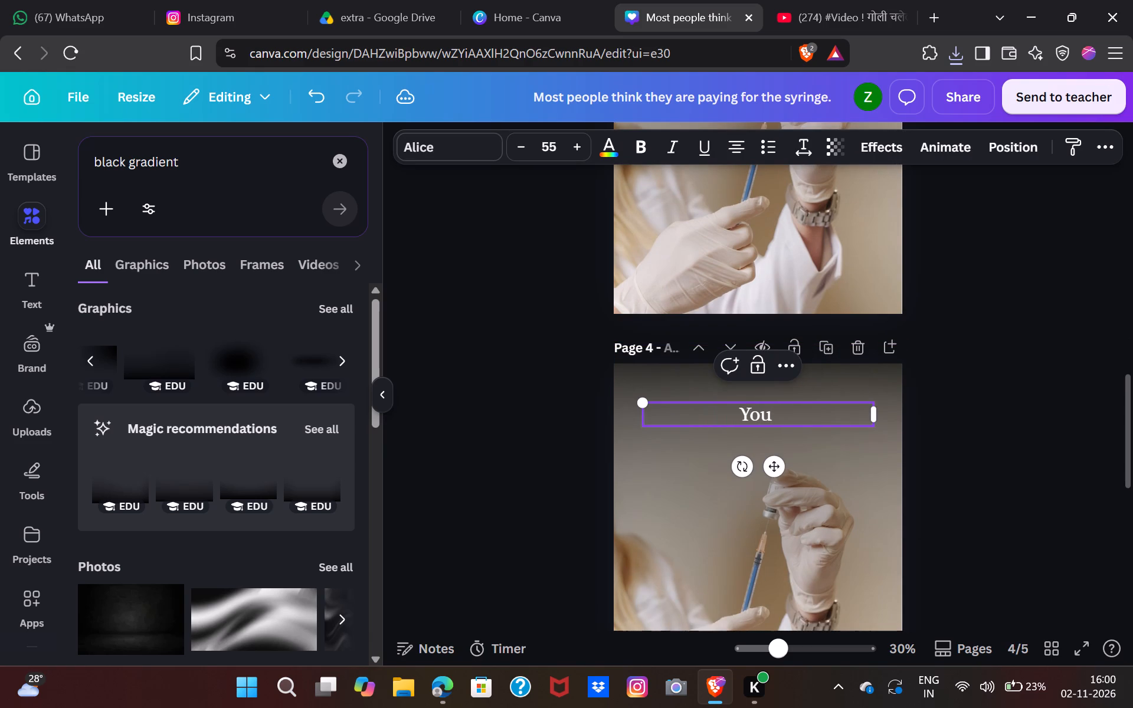
{"action": "type", "text": "are"}
{"action": "key", "text": "space"}
{"action": "type", "text": "paying d"}
{"action": "key", "text": "BackSpace"}
{"action": "type", "text": "for the years it took to learn"}
{"action": "key", "text": "space"}
{"action": "type", "text": "the a"}
{"action": "type", "text": "na"}
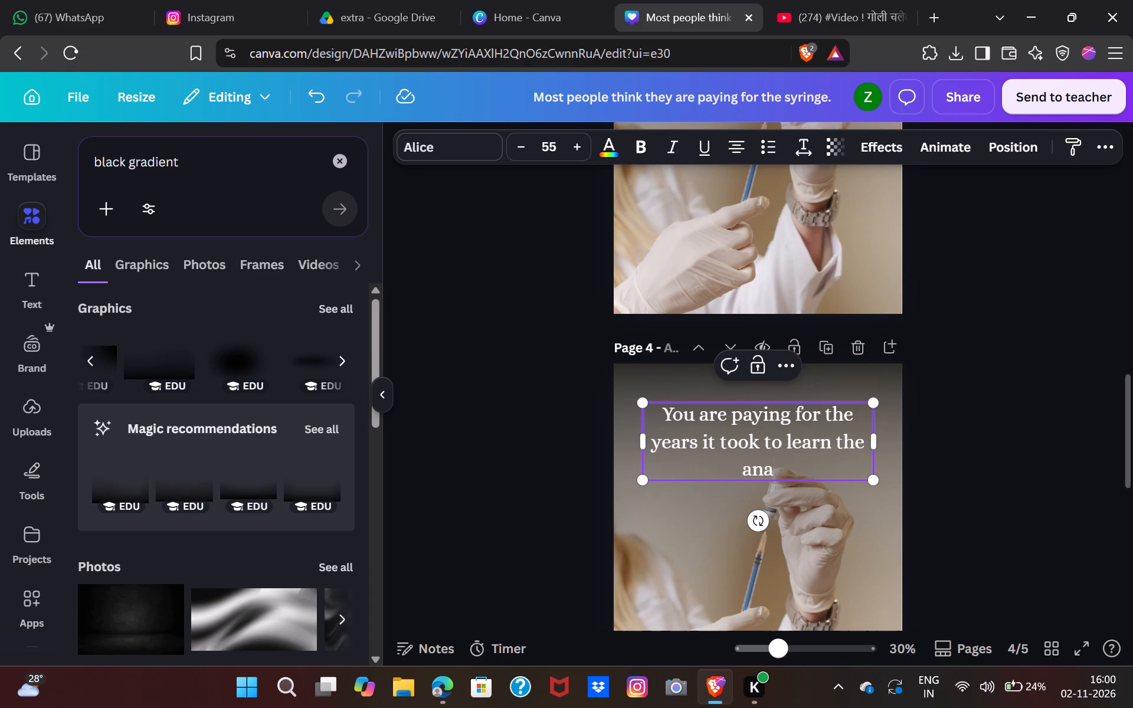
{"action": "type", "text": "tomy undder"}
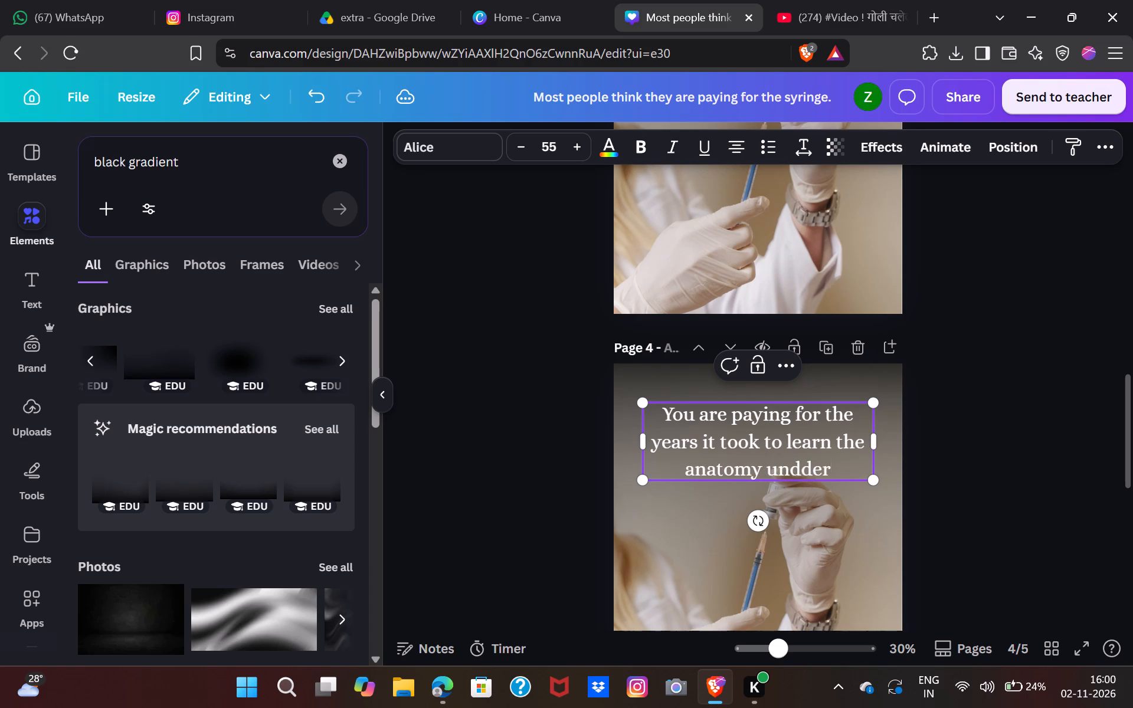
{"action": "key", "text": "BackSpace"}
{"action": "key", "text": "BackSpace"}
{"action": "key", "text": "BackSpace"}
{"action": "type", "text": "er"}
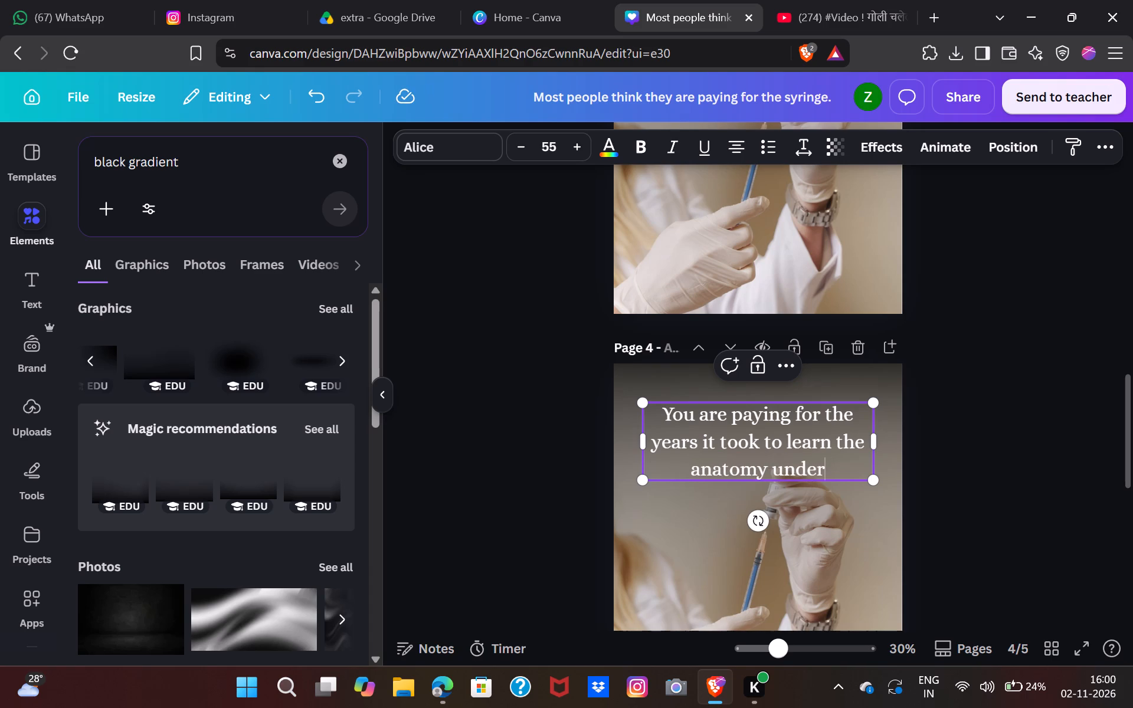
{"action": "type", "text": "nea"}
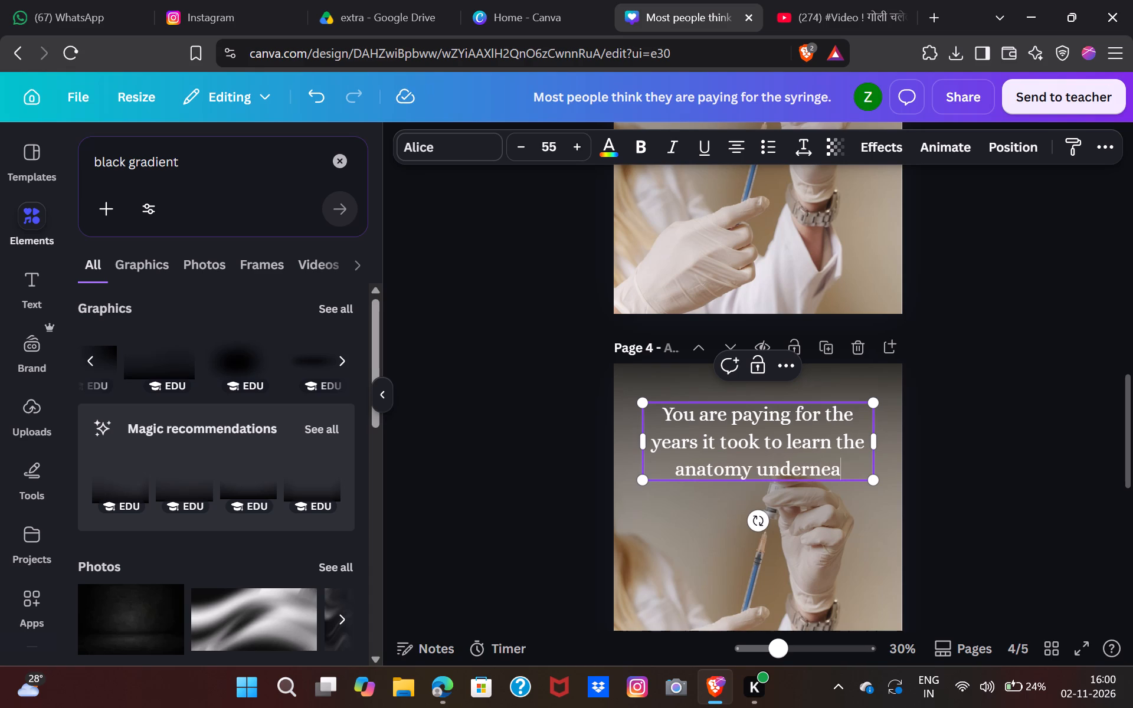
{"action": "key", "text": "t"}
{"action": "key", "text": "h"}
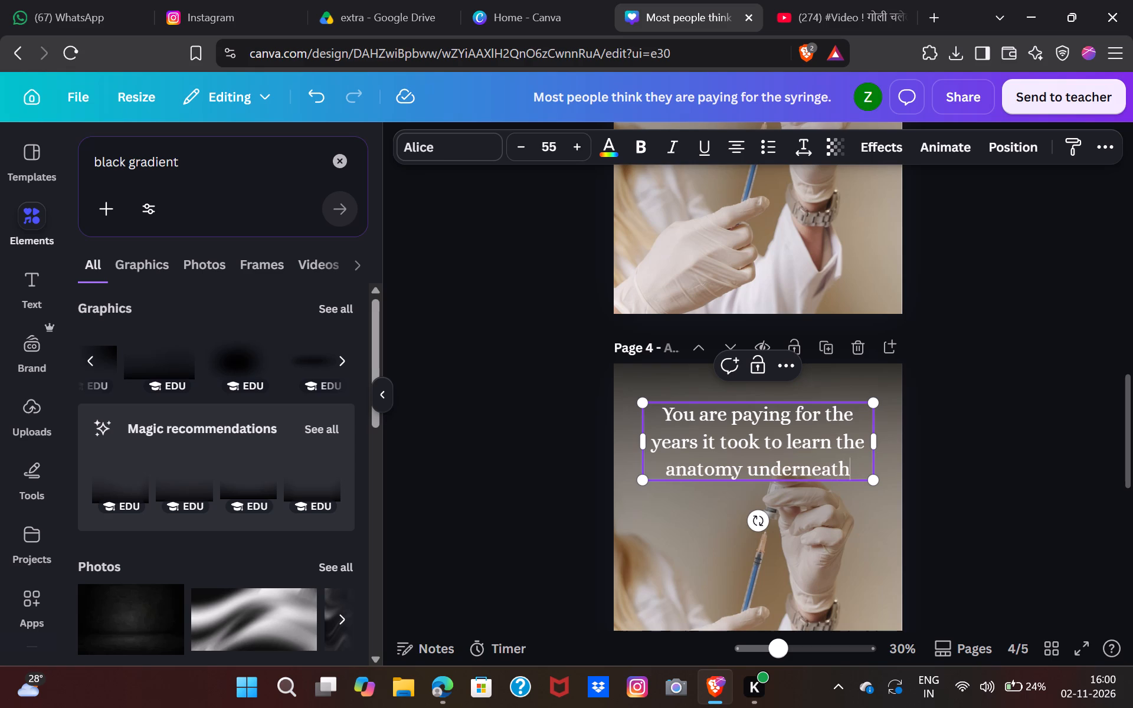
{"action": "key", "text": "space"}
{"action": "type", "text": "you"}
{"action": "type", "text": "r skin"}
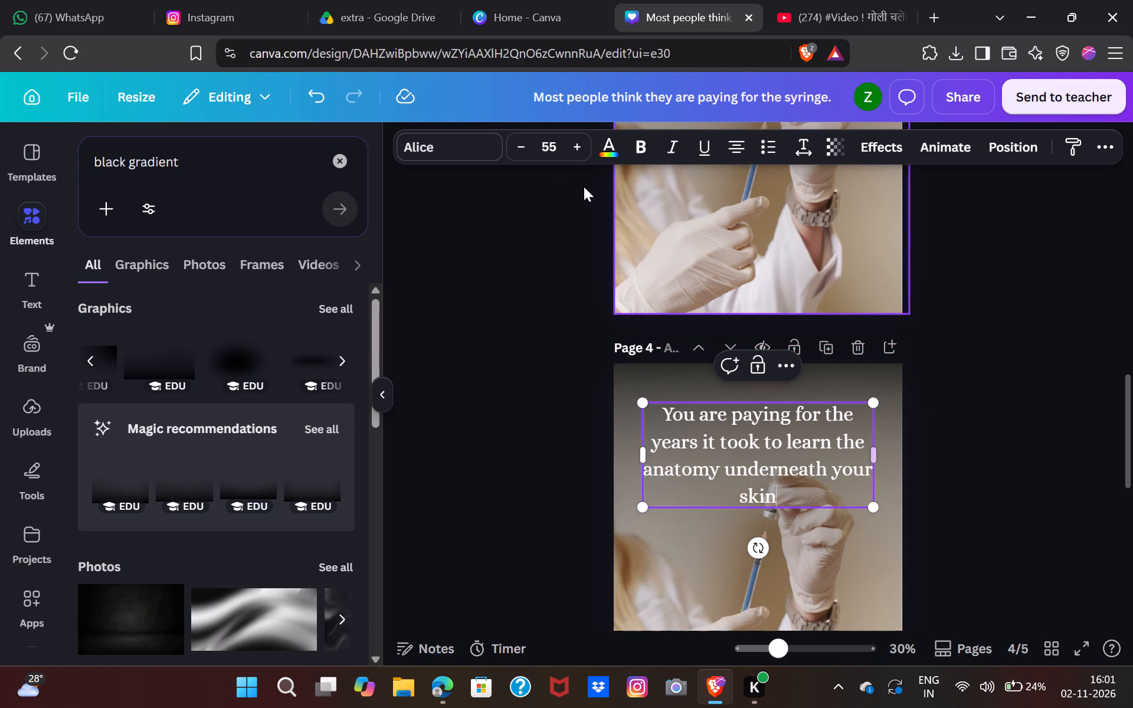
Reduce the page 4 sentence to font size 53 and widen its text box slightly to fit the sentence on three lines.
{"action": "left_click", "coordinate": [523, 140]}
{"action": "left_click", "coordinate": [523, 140]}
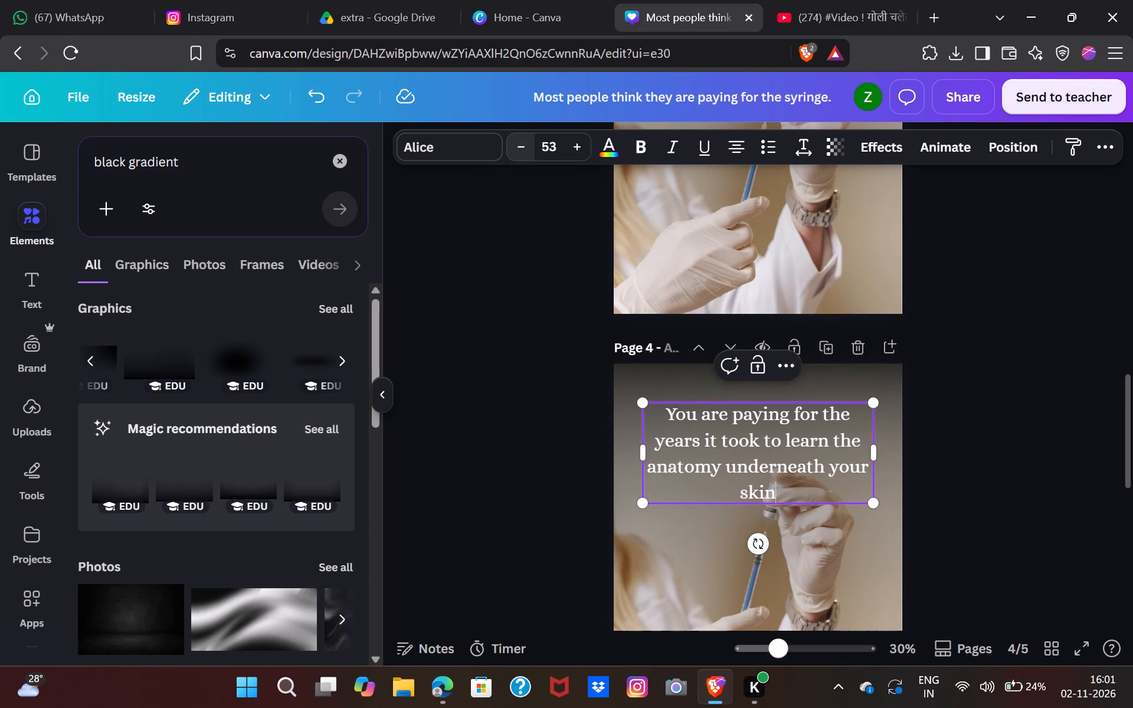
{"action": "left_click_drag", "start_coordinate": [876, 432], "coordinate": [884, 434]}
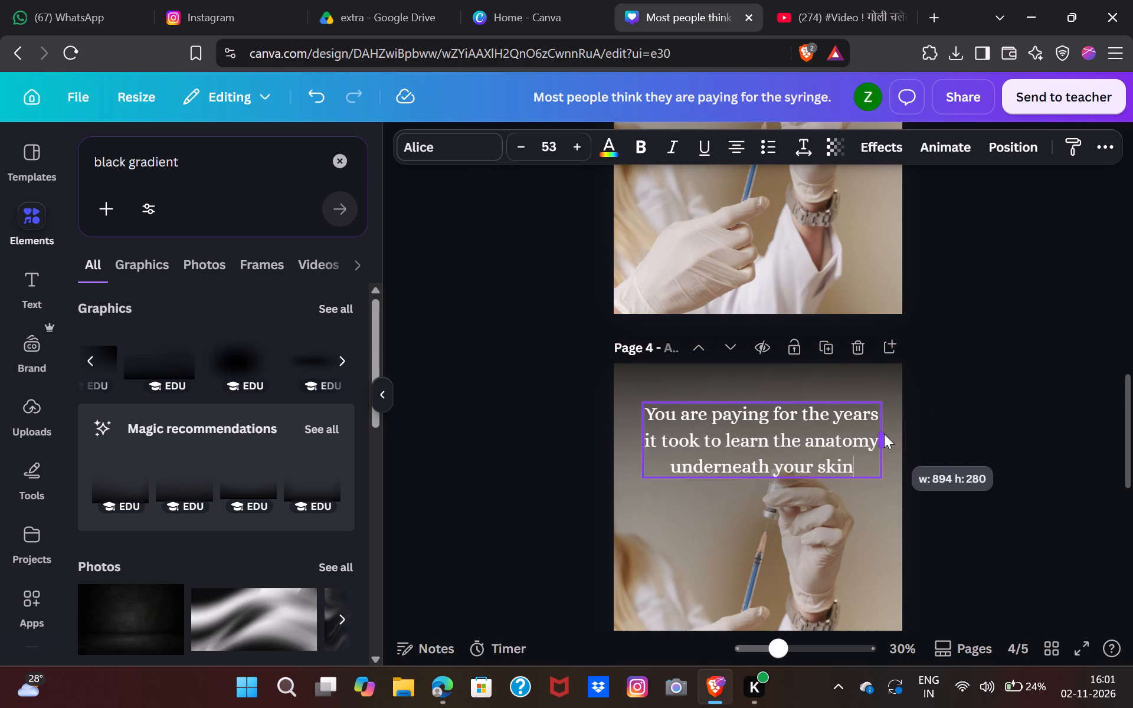
{"action": "left_click_drag", "start_coordinate": [884, 434], "coordinate": [882, 434]}
{"action": "left_click", "coordinate": [948, 454]}
Duplicate page 4 with the sentence about the years of learning anatomy.
{"action": "scroll", "coordinate": [948, 454], "scroll_direction": "down", "scroll_amount": 1}
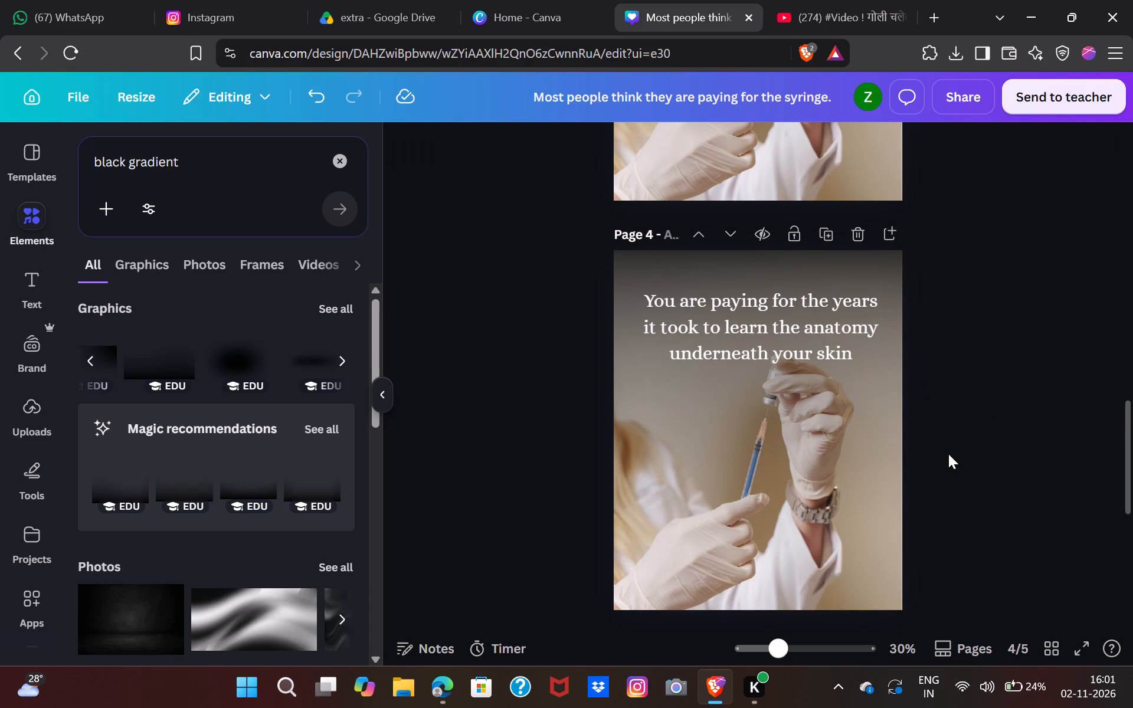
{"action": "left_click", "coordinate": [823, 234]}
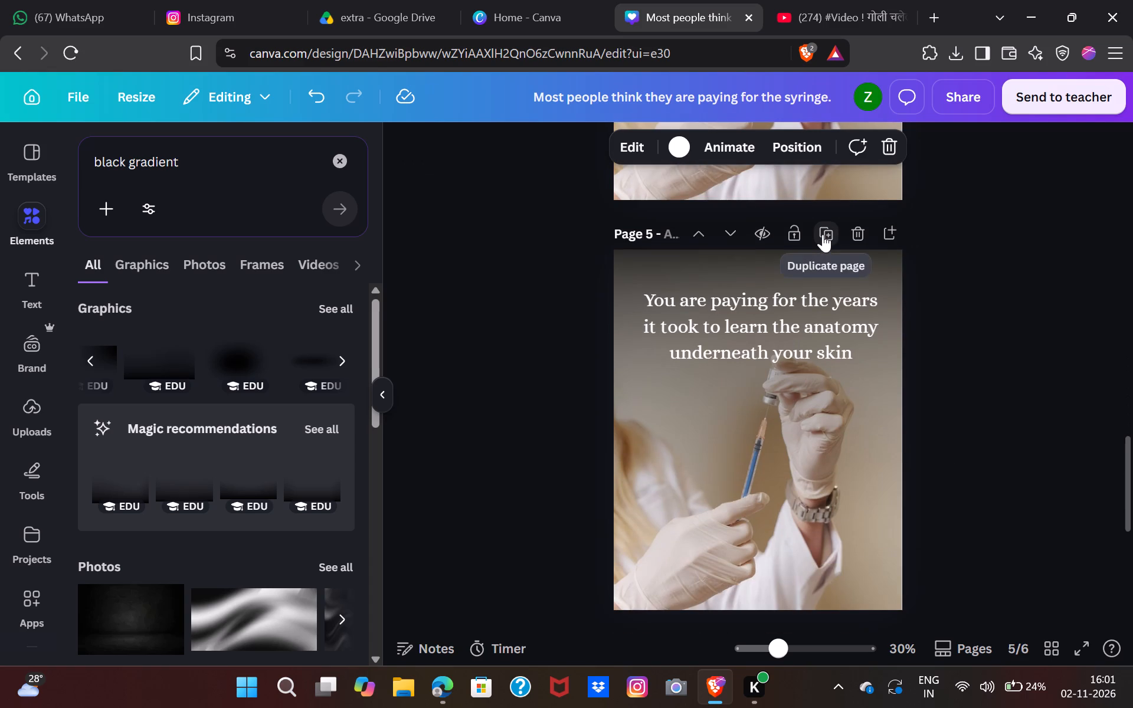
Replace the sentence on page 5 with "For the eye that knows which area to treat and which one to leave alone.".
{"action": "double_click", "coordinate": [739, 343]}
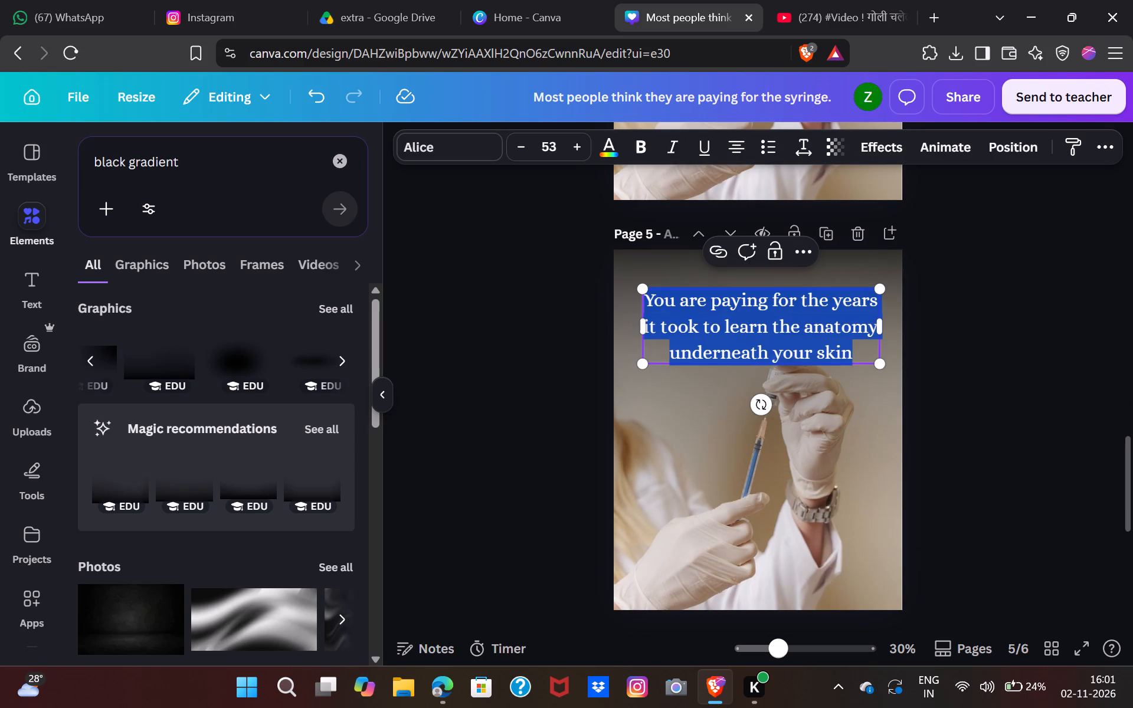
{"action": "key", "text": "shift+f"}
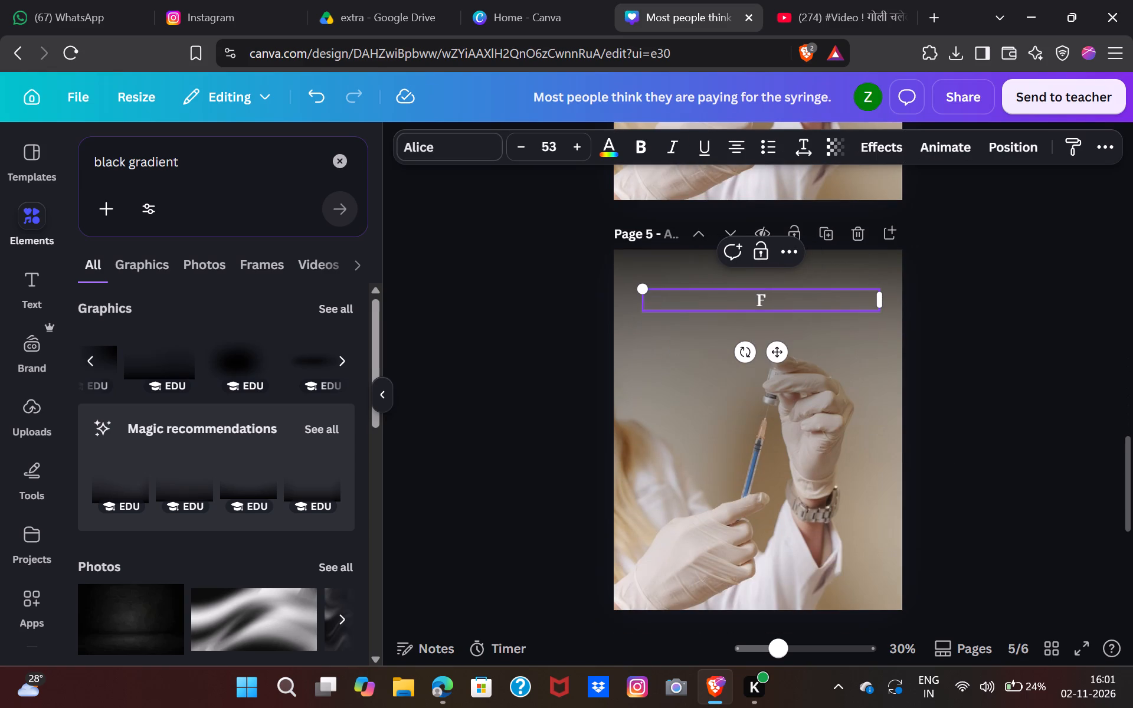
{"action": "type", "text": "or"}
{"action": "key", "text": "space"}
{"action": "type", "text": "the eyes"}
{"action": "key", "text": "space"}
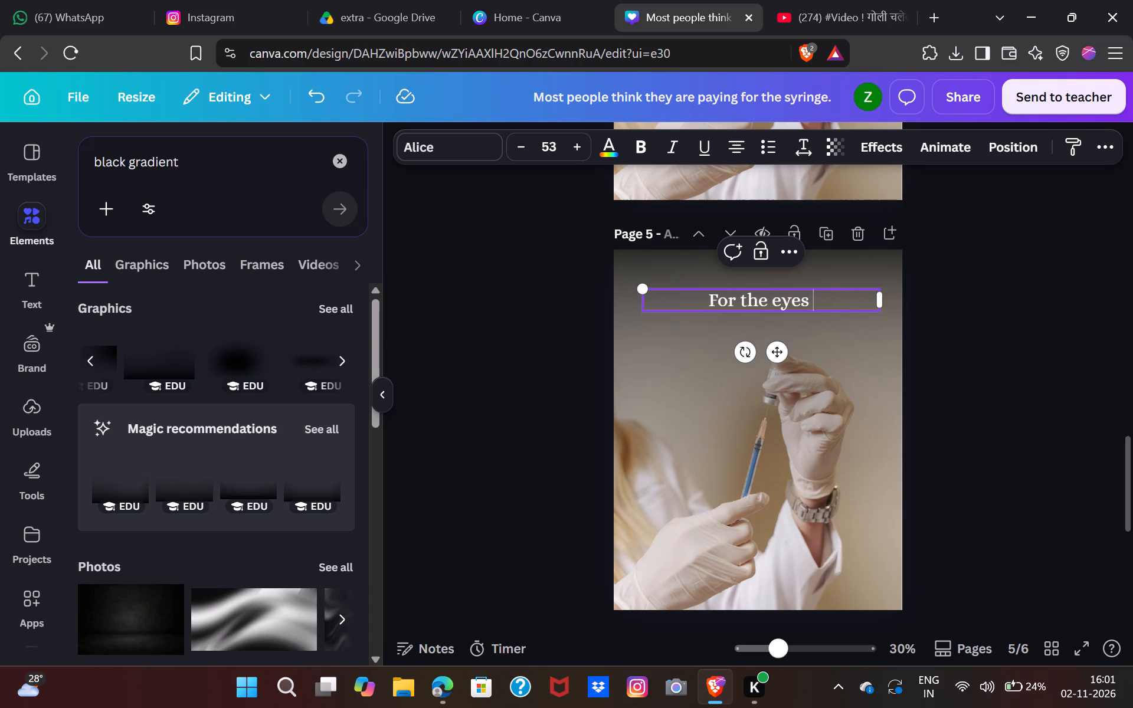
{"action": "key", "text": "BackSpace"}
{"action": "key", "text": "BackSpace"}
{"action": "key", "text": "space"}
{"action": "type", "text": "that kh"}
{"action": "key", "text": "BackSpace"}
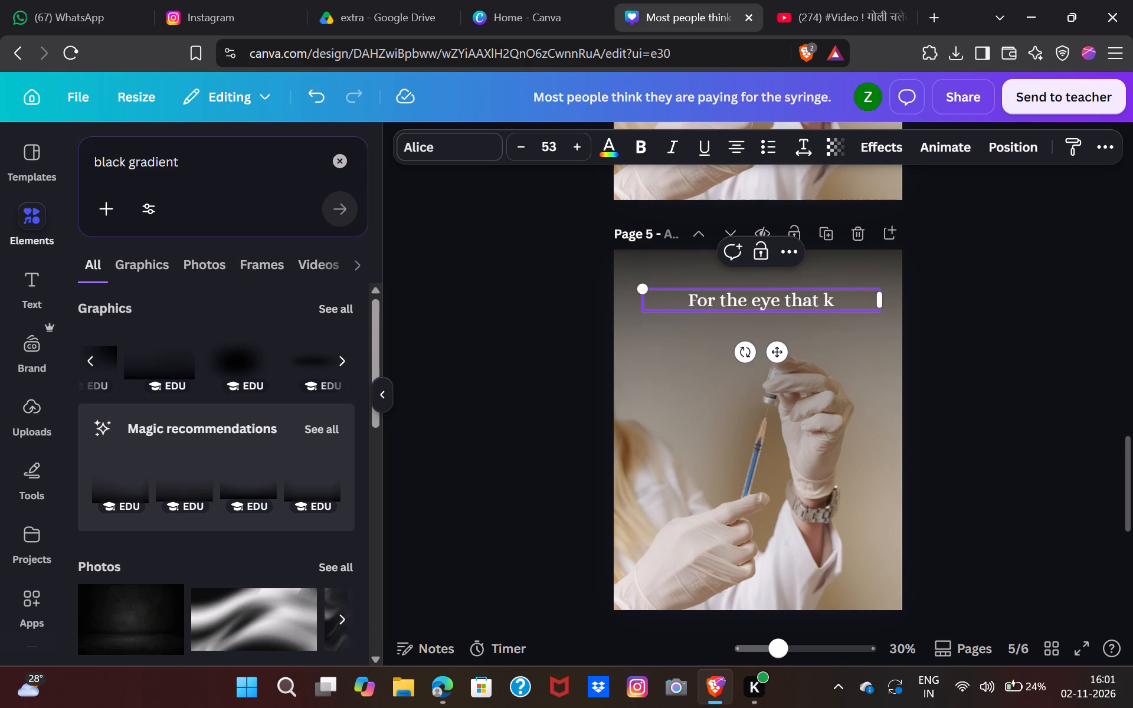
{"action": "type", "text": "nows"}
{"action": "key", "text": "space"}
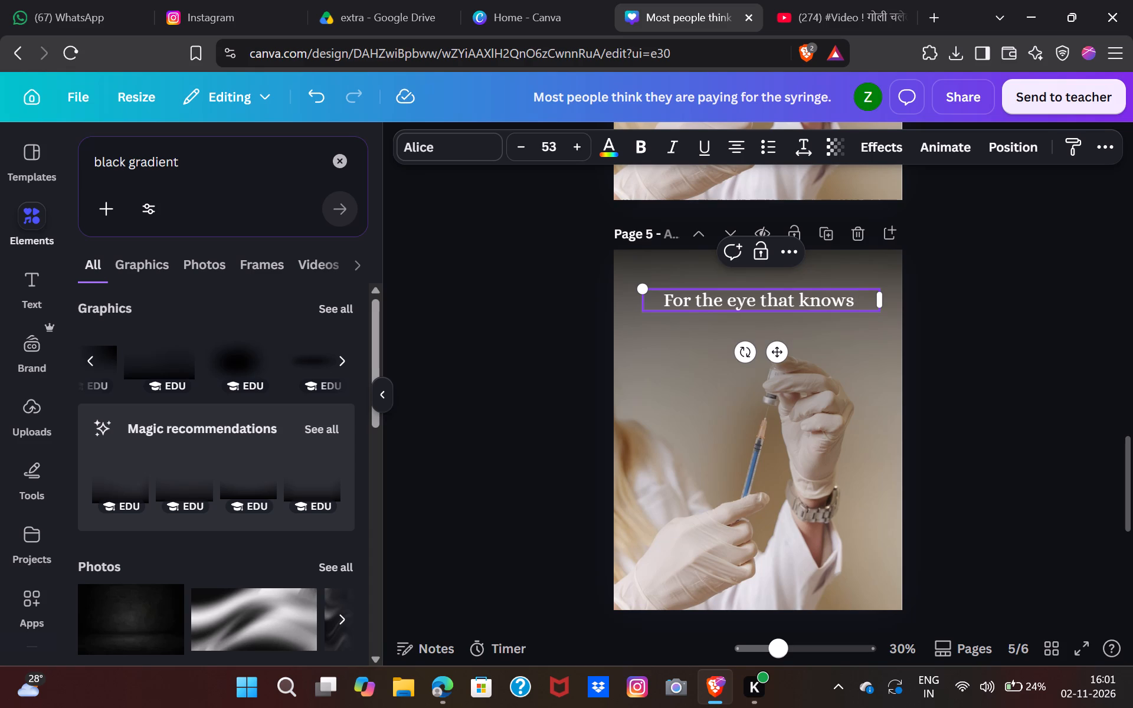
{"action": "type", "text": "which"}
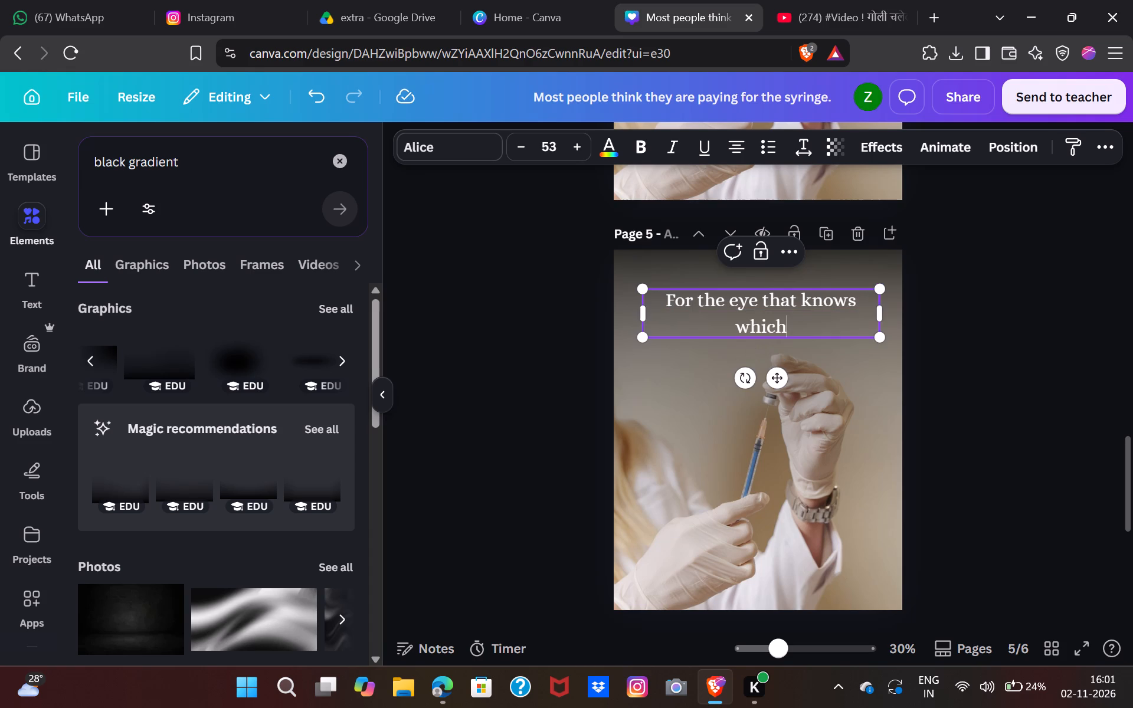
{"action": "key", "text": "space"}
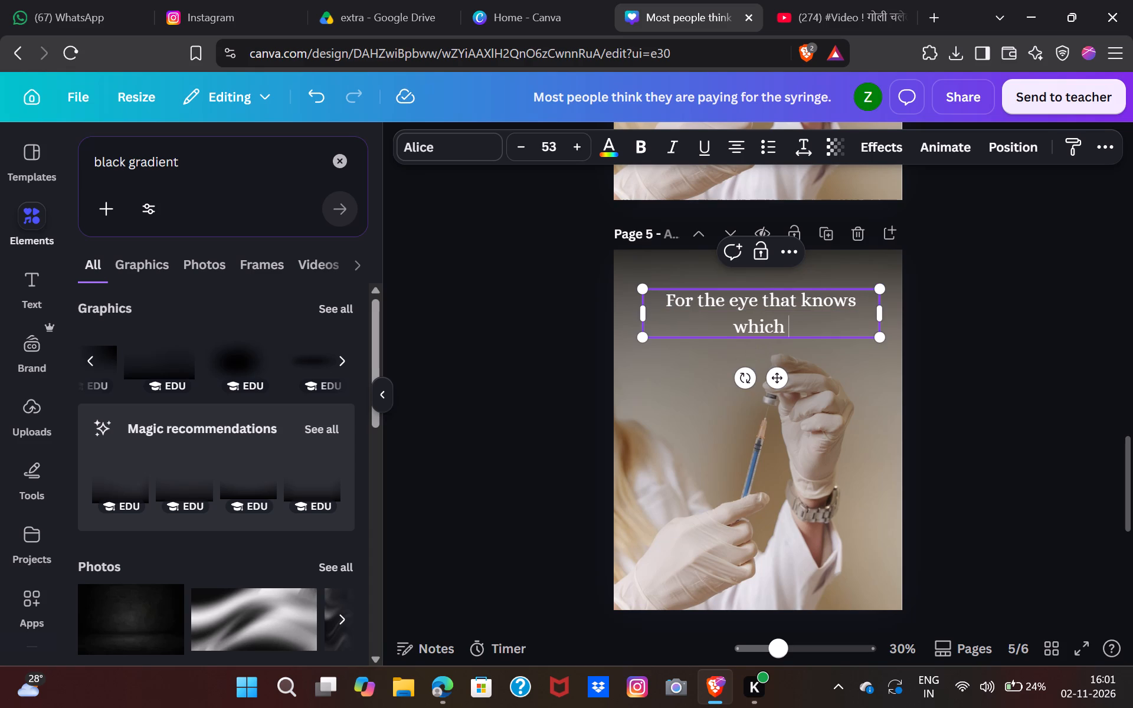
{"action": "type", "text": "area to treat"}
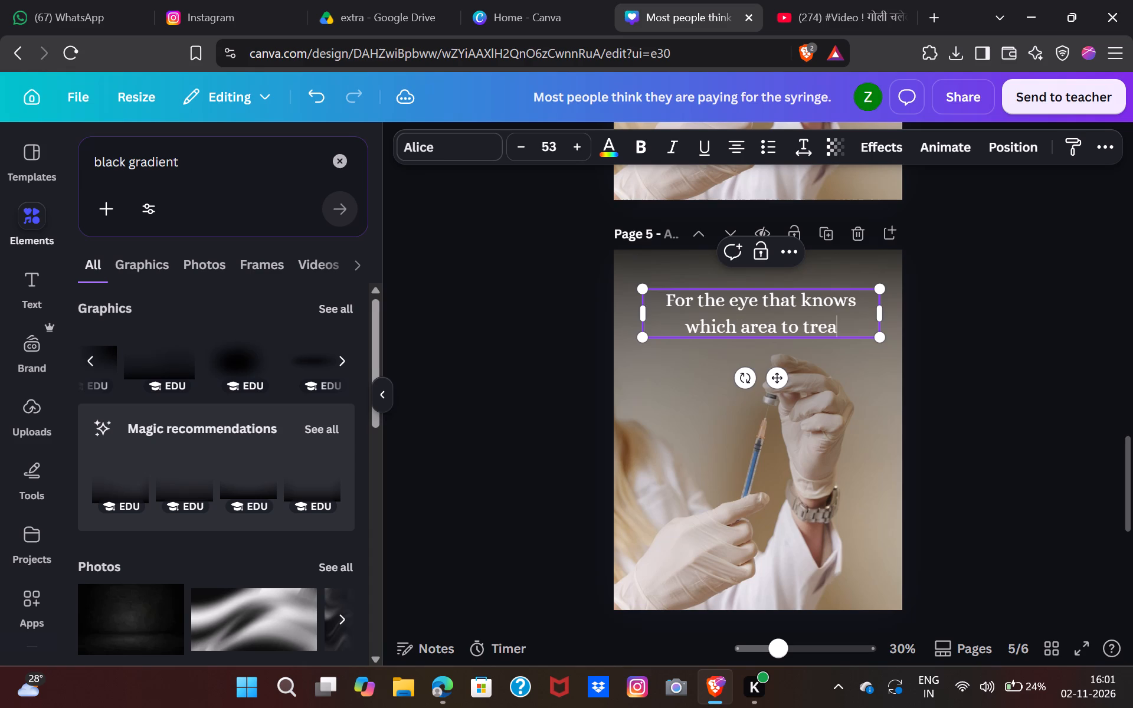
{"action": "key", "text": "space"}
{"action": "type", "text": "and which"}
{"action": "key", "text": "space"}
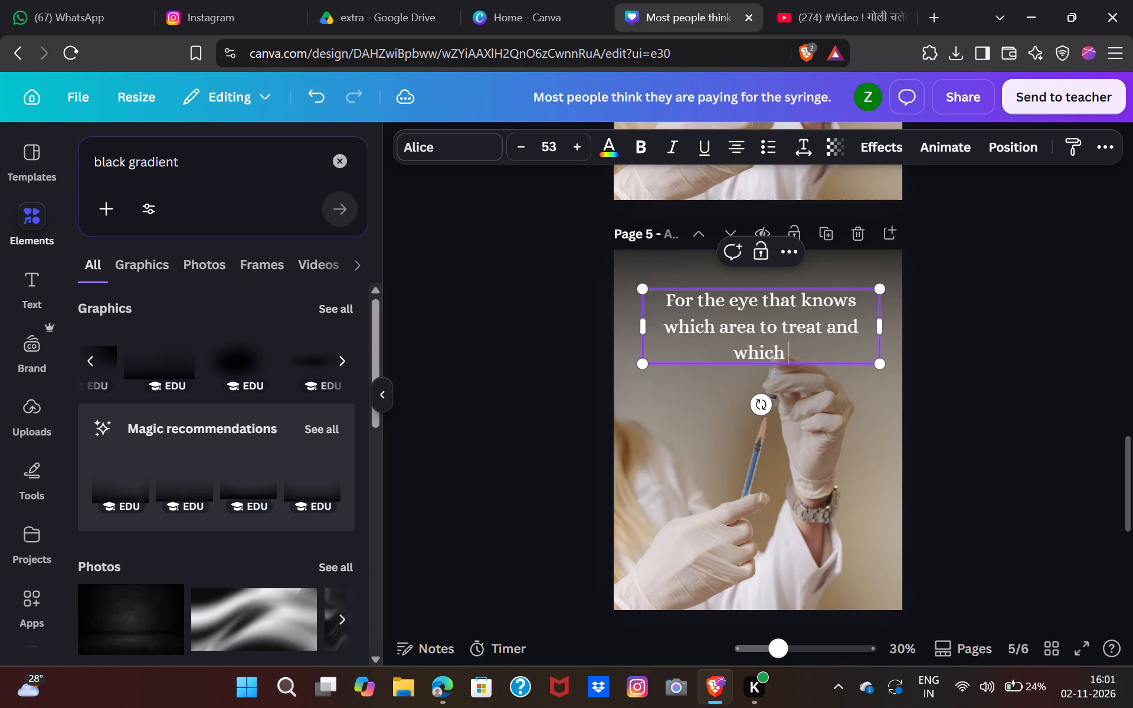
{"action": "type", "text": "one"}
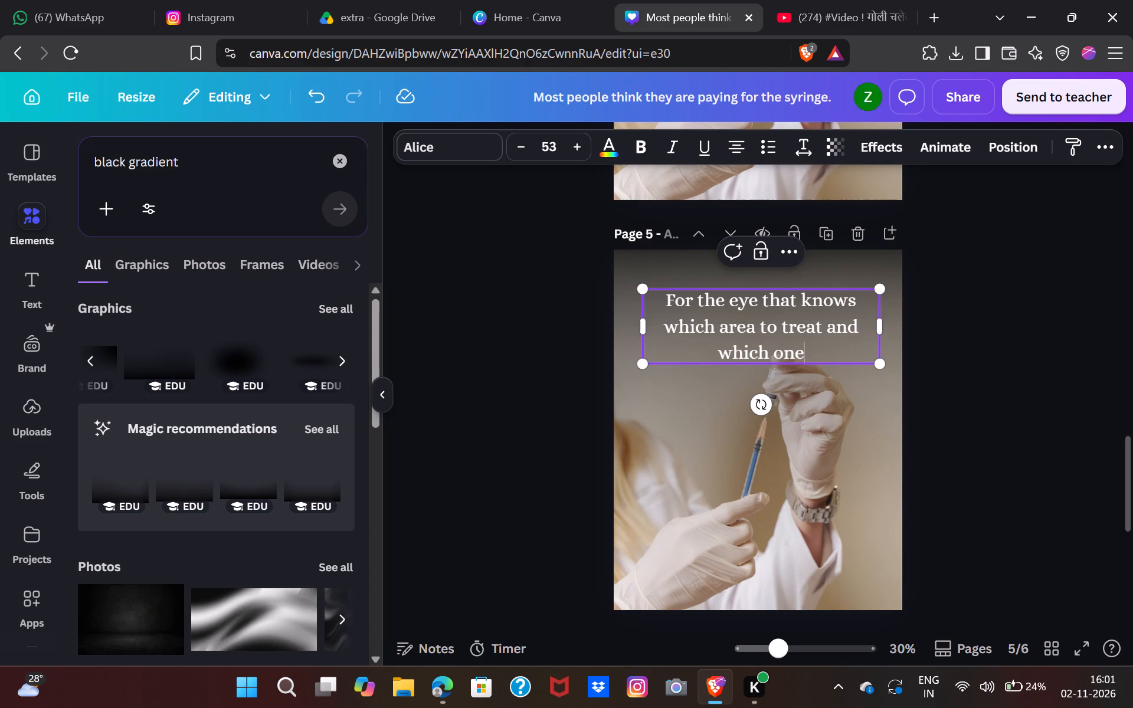
{"action": "key", "text": "space"}
{"action": "type", "text": "to leave alone"}
{"action": "key", "text": "period"}
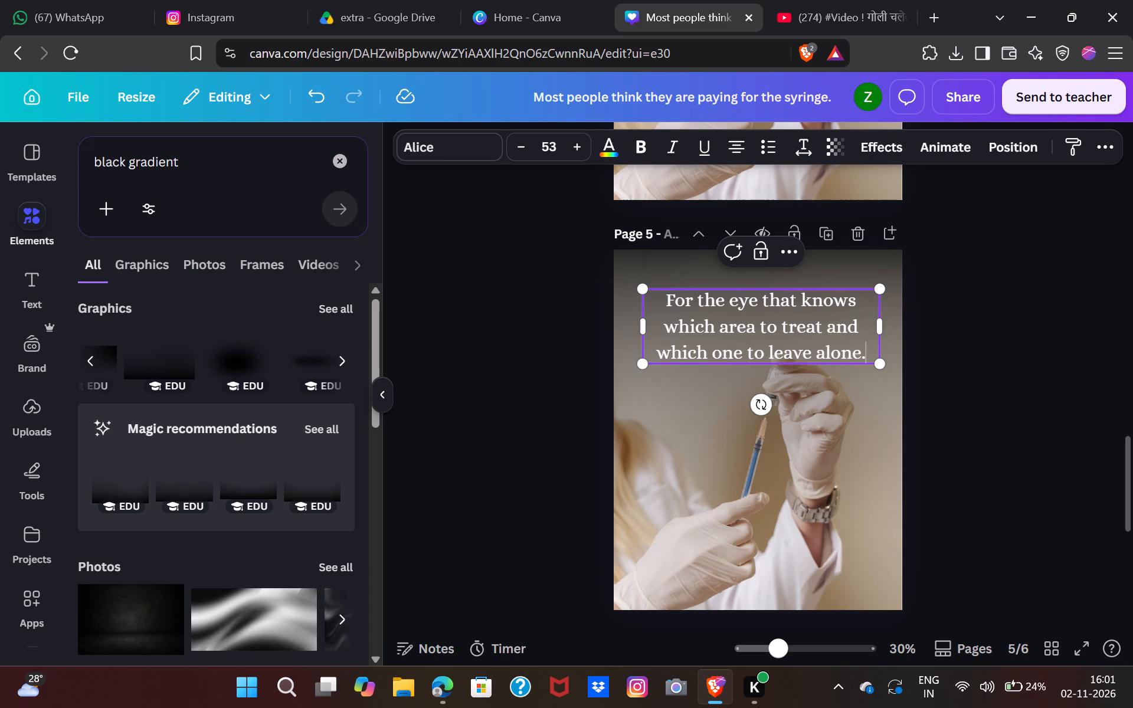
Add a period at the end of the page 4 sentence about learning the anatomy underneath your skin.
{"action": "scroll", "coordinate": [739, 343], "scroll_direction": "up", "scroll_amount": 5}
{"action": "left_click", "coordinate": [852, 562]}
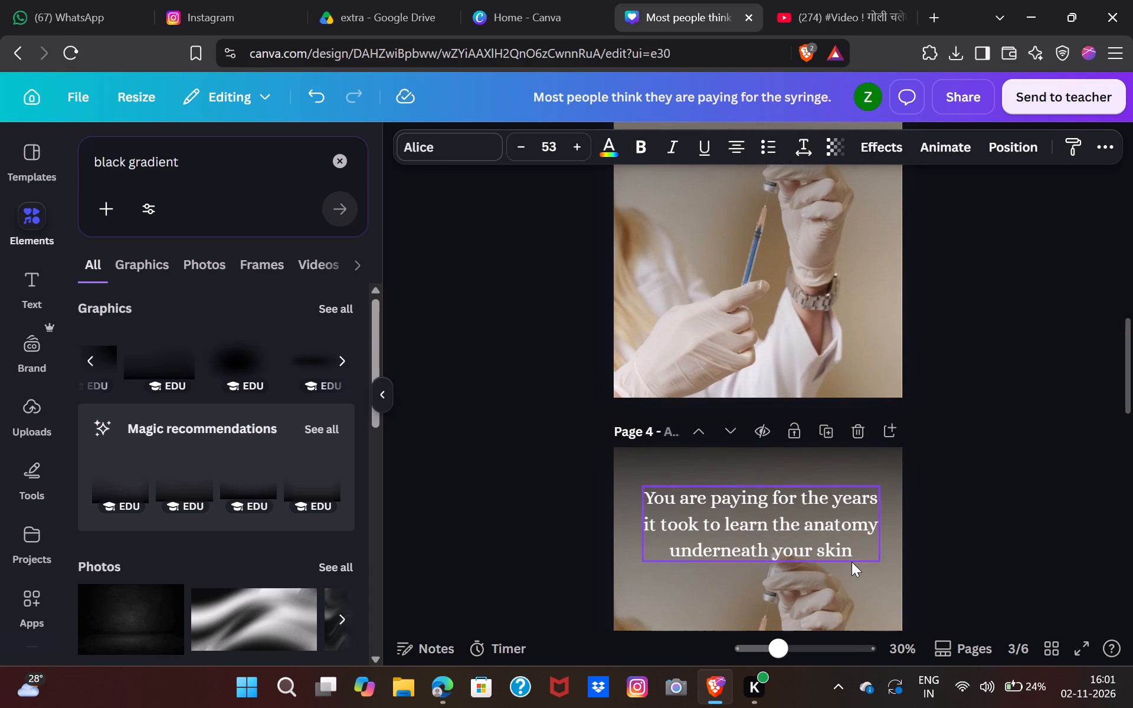
{"action": "left_click", "coordinate": [852, 562]}
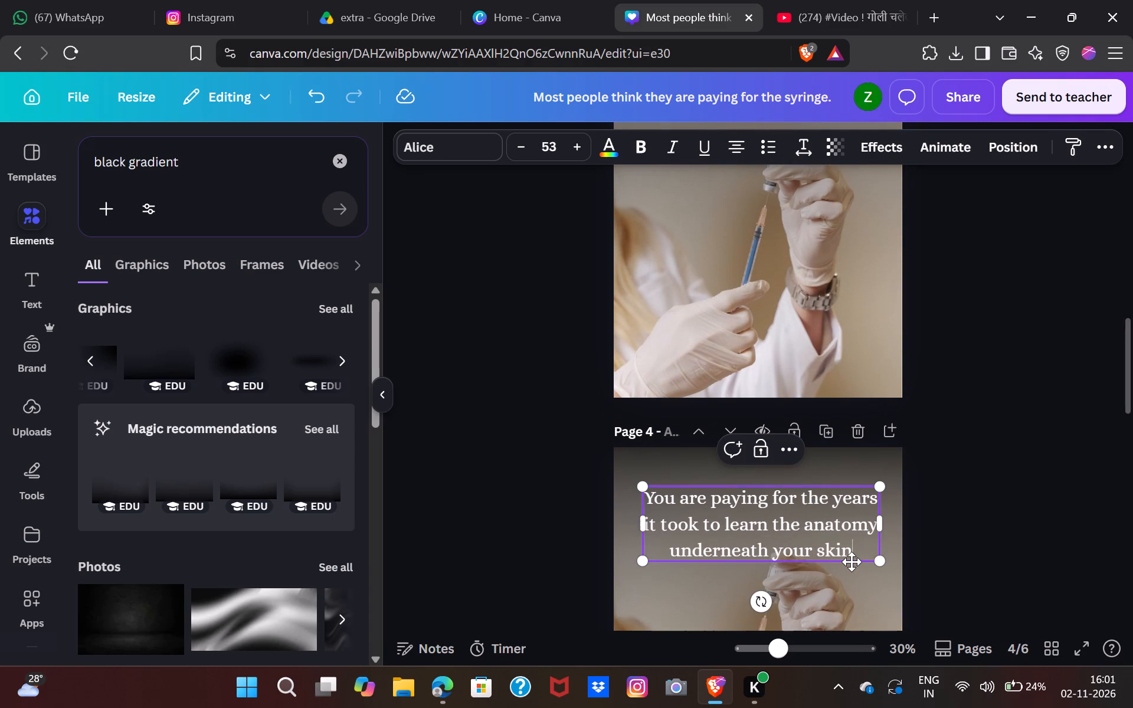
{"action": "key", "text": "period"}
Duplicate page 5 with the sentence about the eye that knows which area to treat.
{"action": "scroll", "coordinate": [852, 562], "scroll_direction": "up", "scroll_amount": 3}
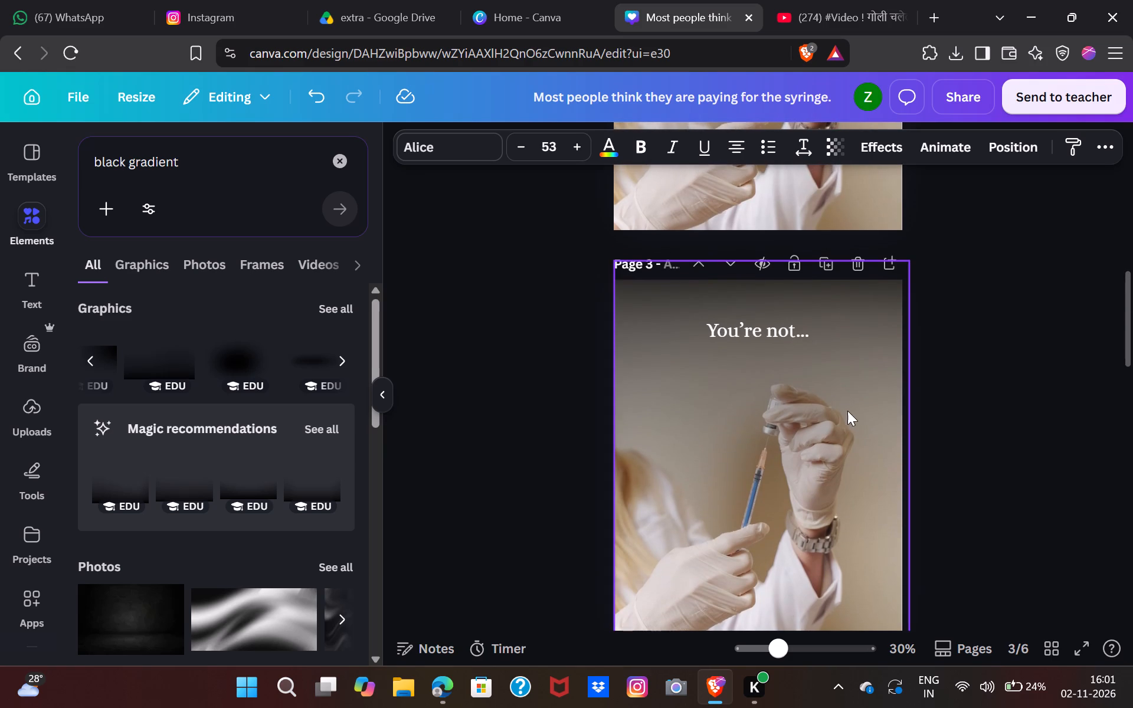
{"action": "scroll", "coordinate": [787, 315], "scroll_direction": "up", "scroll_amount": 7}
{"action": "scroll", "coordinate": [787, 315], "scroll_direction": "down", "scroll_amount": 5}
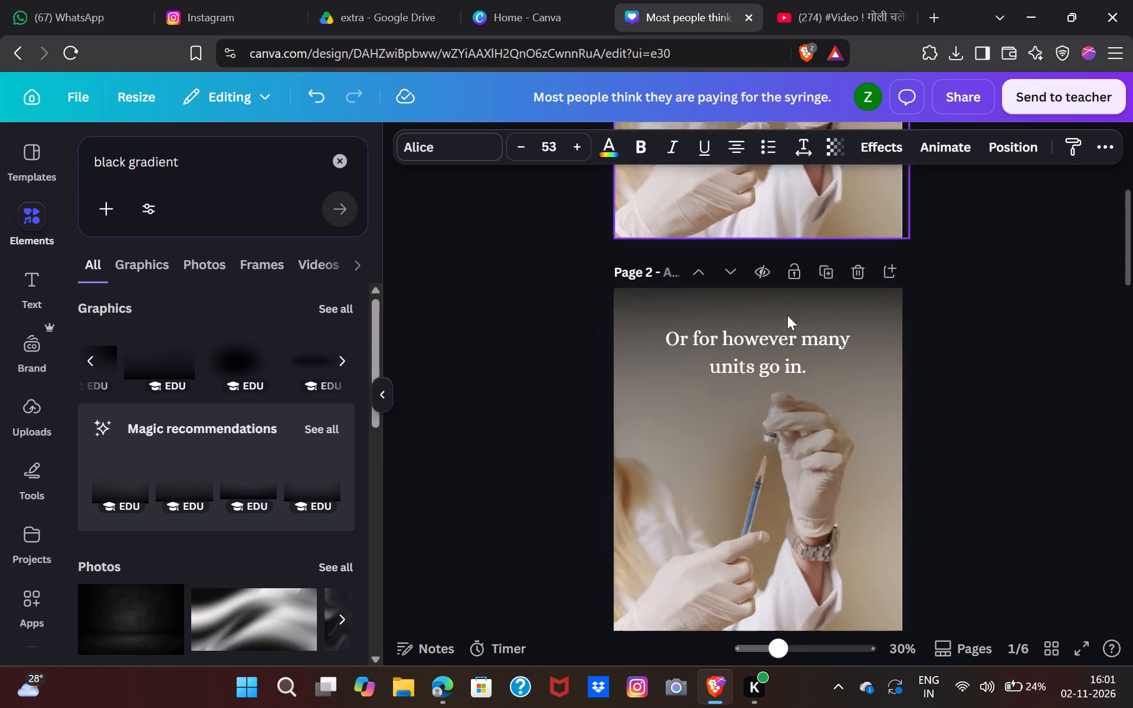
{"action": "scroll", "coordinate": [787, 315], "scroll_direction": "down", "scroll_amount": 4}
{"action": "scroll", "coordinate": [787, 315], "scroll_direction": "up", "scroll_amount": 1}
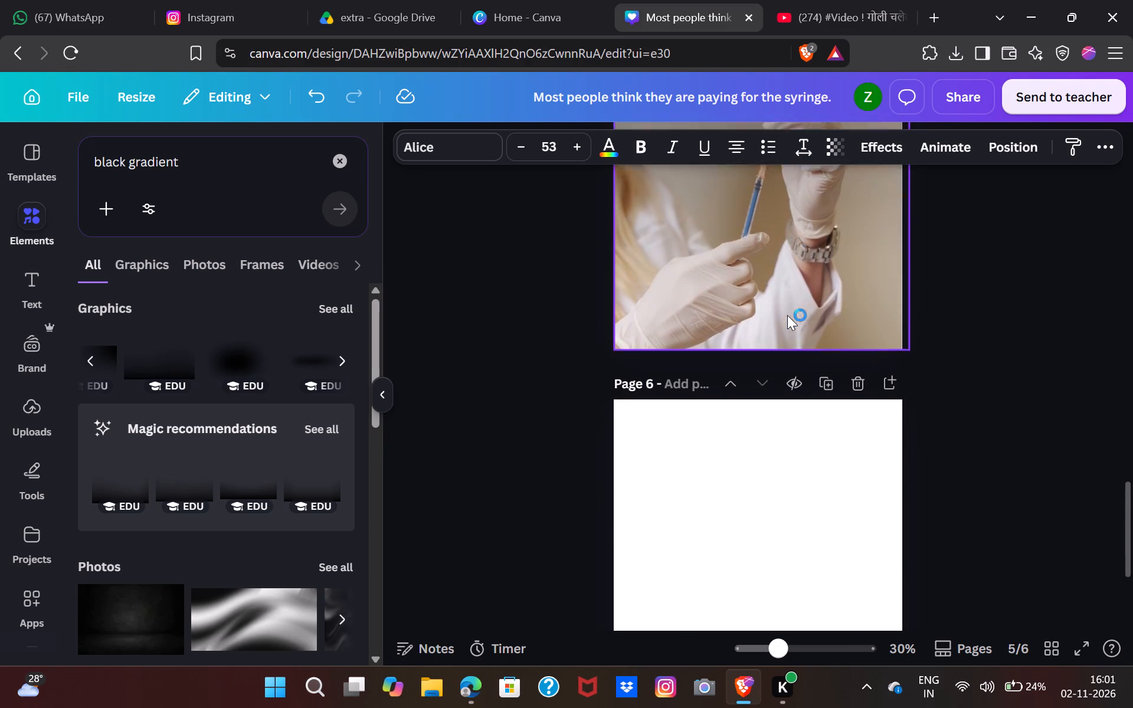
{"action": "scroll", "coordinate": [787, 315], "scroll_direction": "up", "scroll_amount": 1}
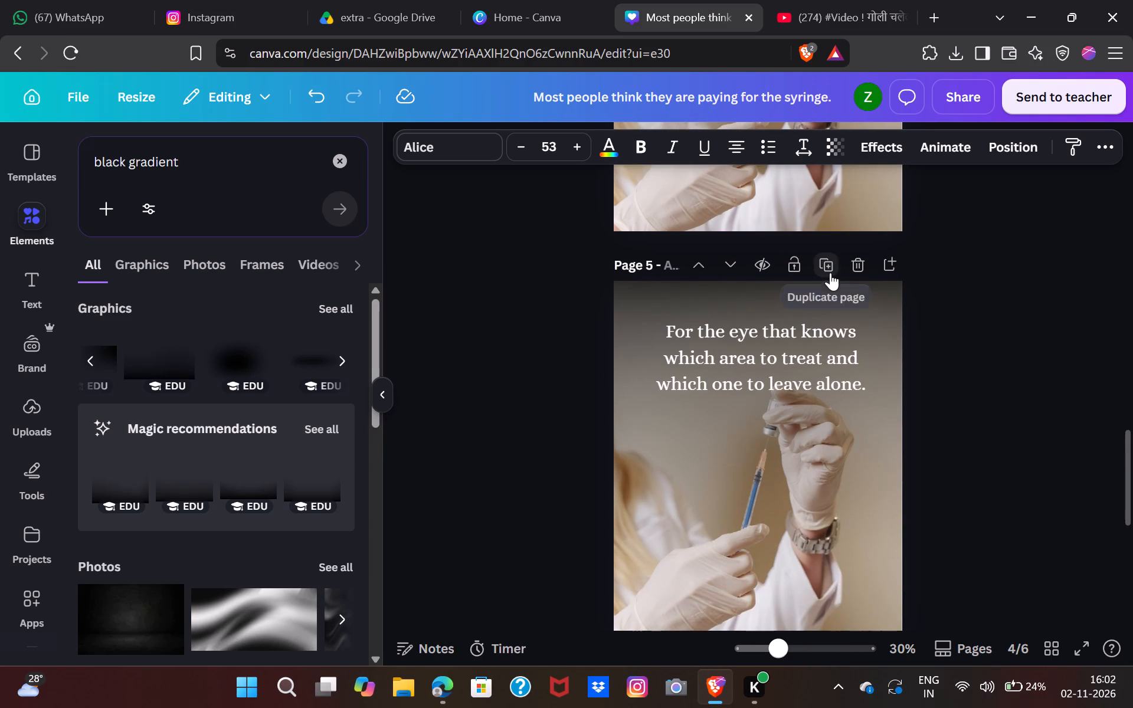
{"action": "left_click", "coordinate": [830, 273]}
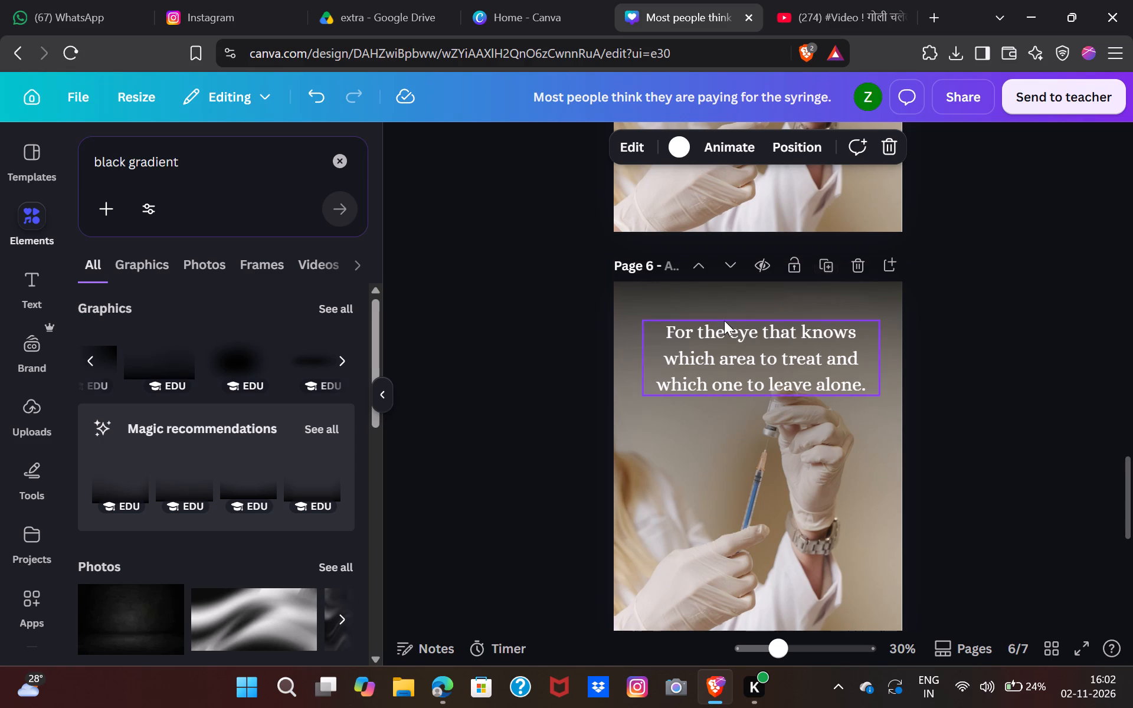
Replace the sentence on page 6 with "For the judgment to tell you no when the things you asked for is not the thing you actually need.".
{"action": "double_click", "coordinate": [720, 357]}
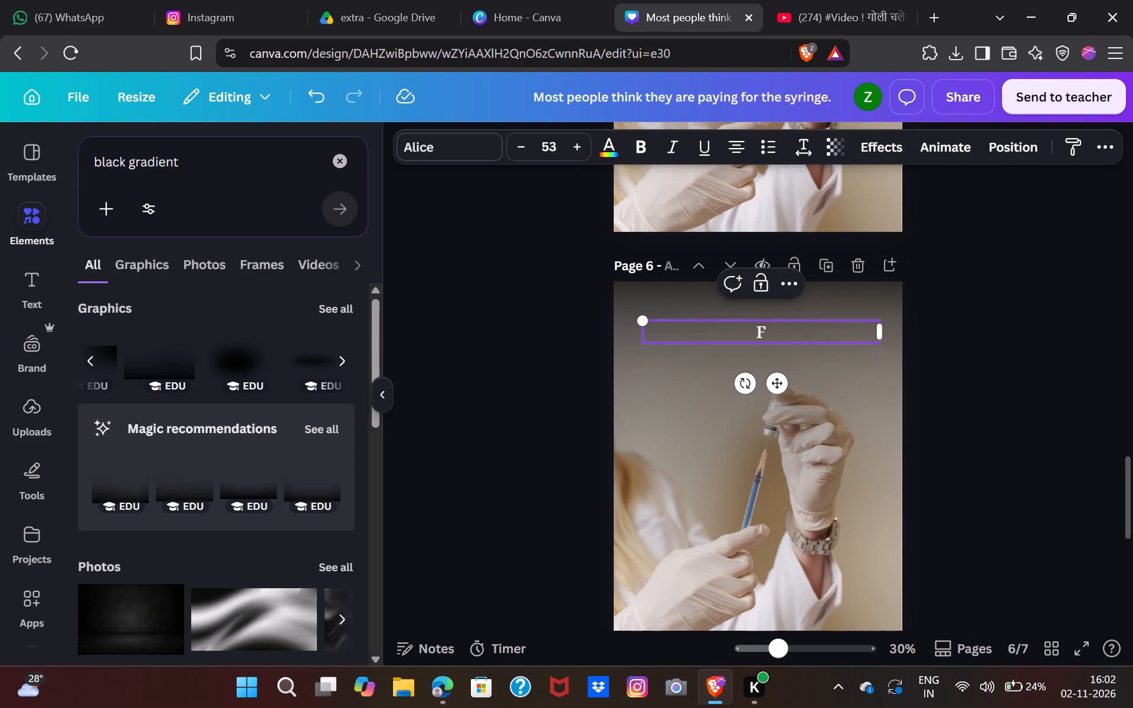
{"action": "type", "text": "or the ju"}
{"action": "type", "text": "dge"}
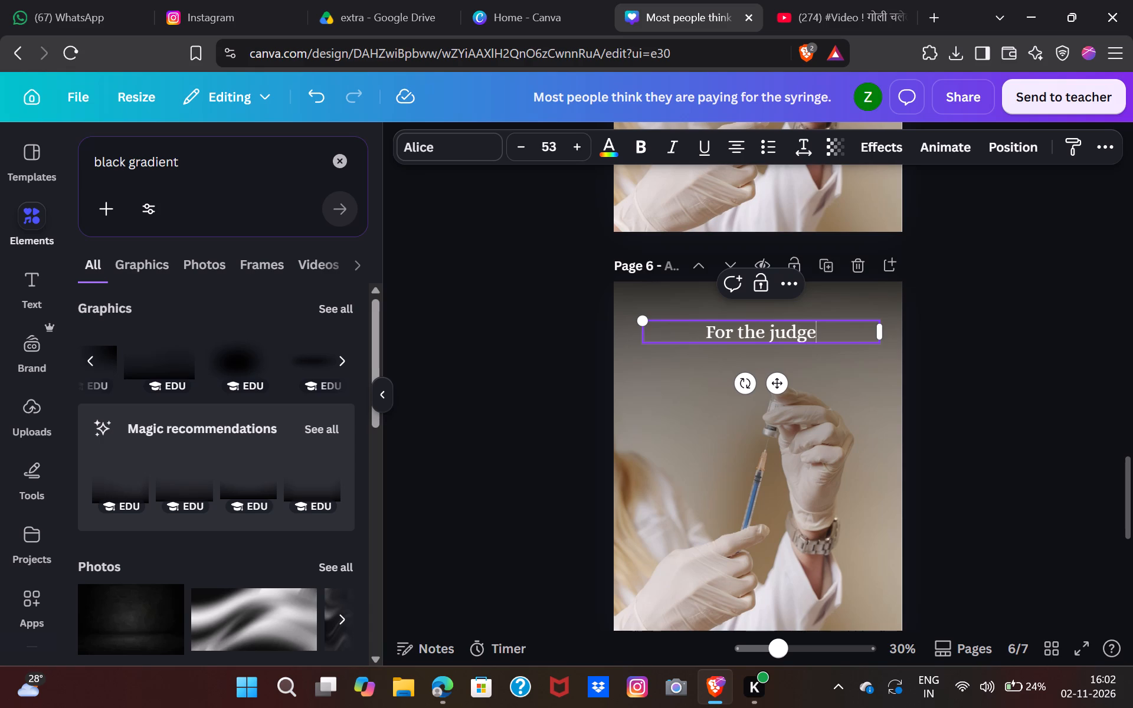
{"action": "key", "text": "BackSpace"}
{"action": "type", "text": "ment to tell you no"}
{"action": "key", "text": "space"}
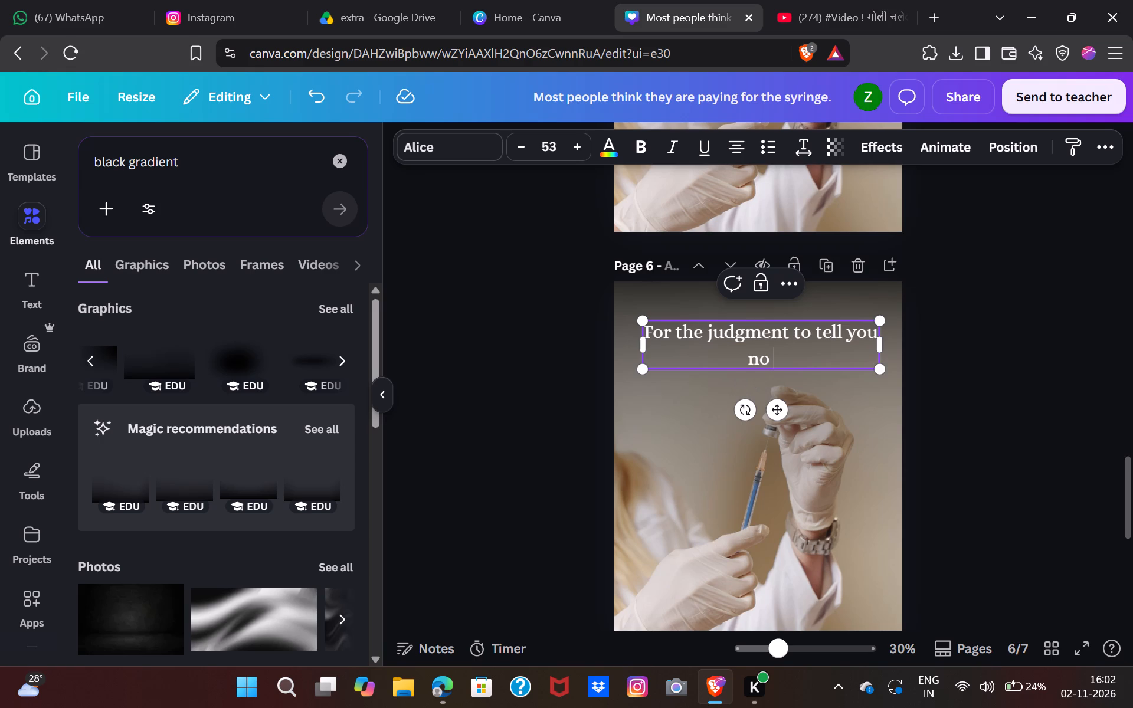
{"action": "type", "text": "when"}
{"action": "key", "text": "space"}
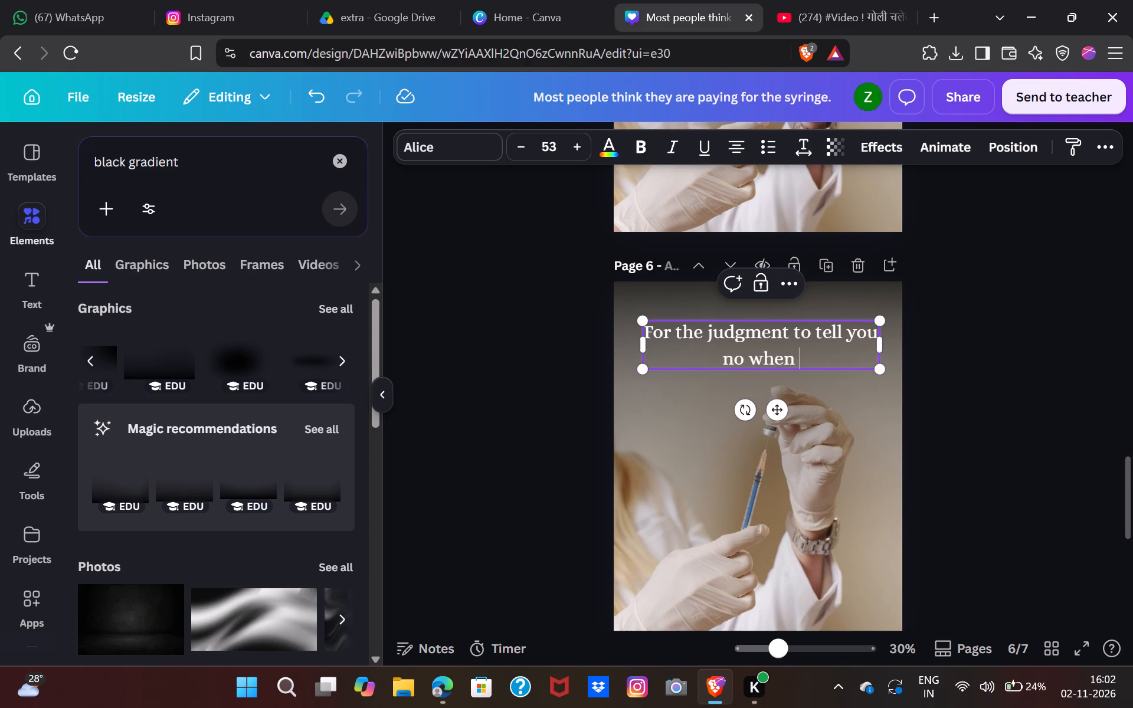
{"action": "type", "text": "the things"}
{"action": "key", "text": "space"}
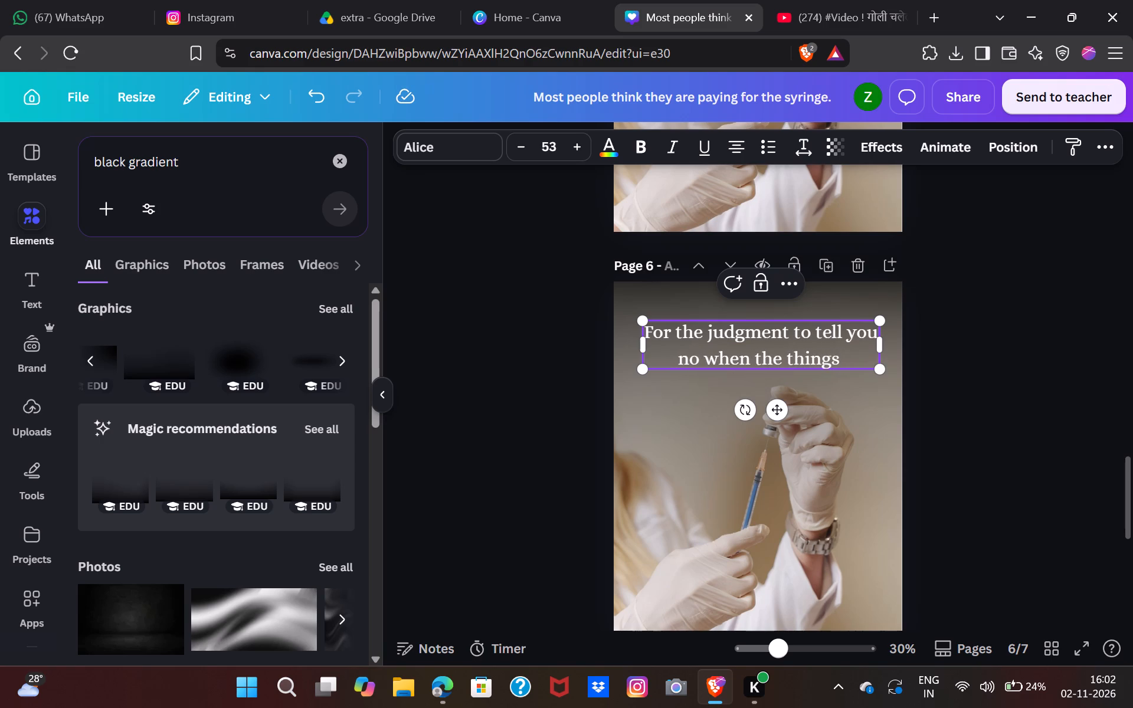
{"action": "type", "text": "you asked"}
{"action": "key", "text": "space"}
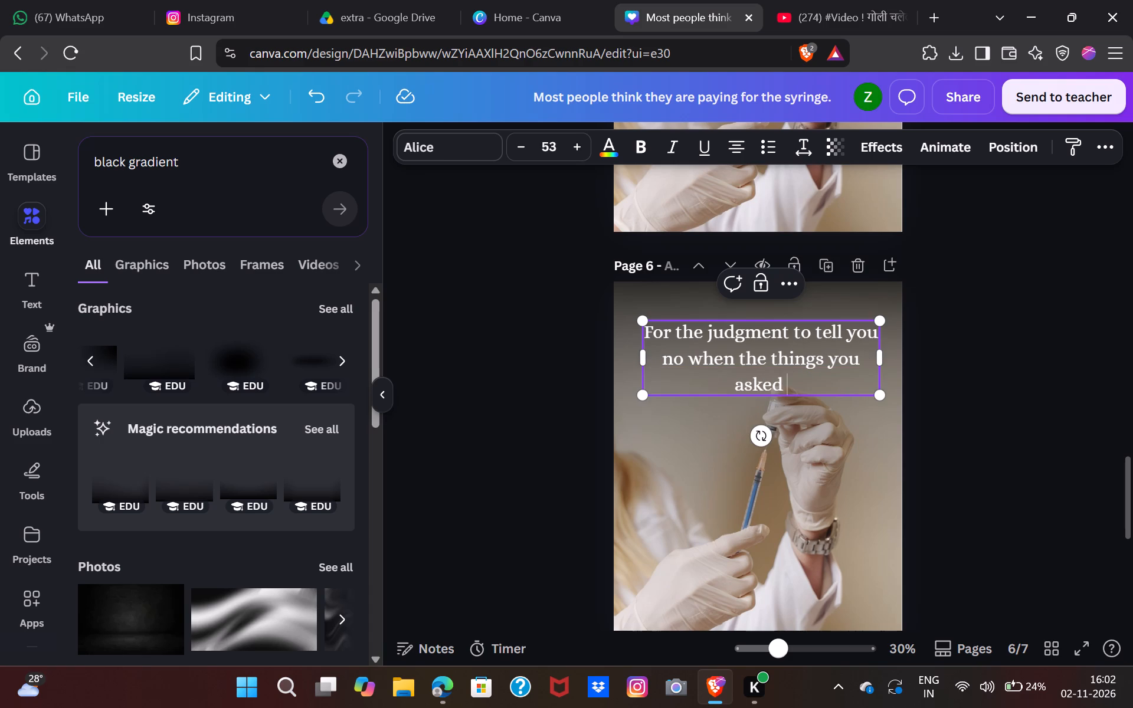
{"action": "type", "text": "for is"}
{"action": "key", "text": "space"}
{"action": "type", "text": "not the"}
{"action": "key", "text": "space"}
{"action": "type", "text": "thing you ax"}
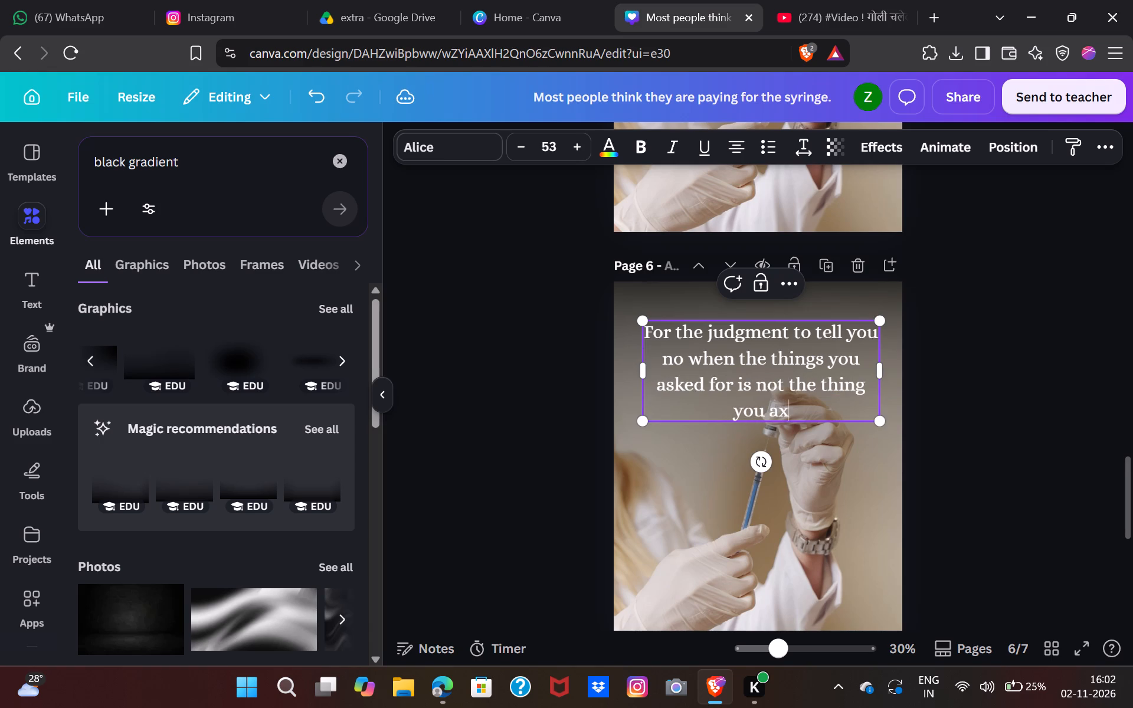
{"action": "key", "text": "BackSpace"}
{"action": "type", "text": "ctual"}
{"action": "type", "text": "ly need"}
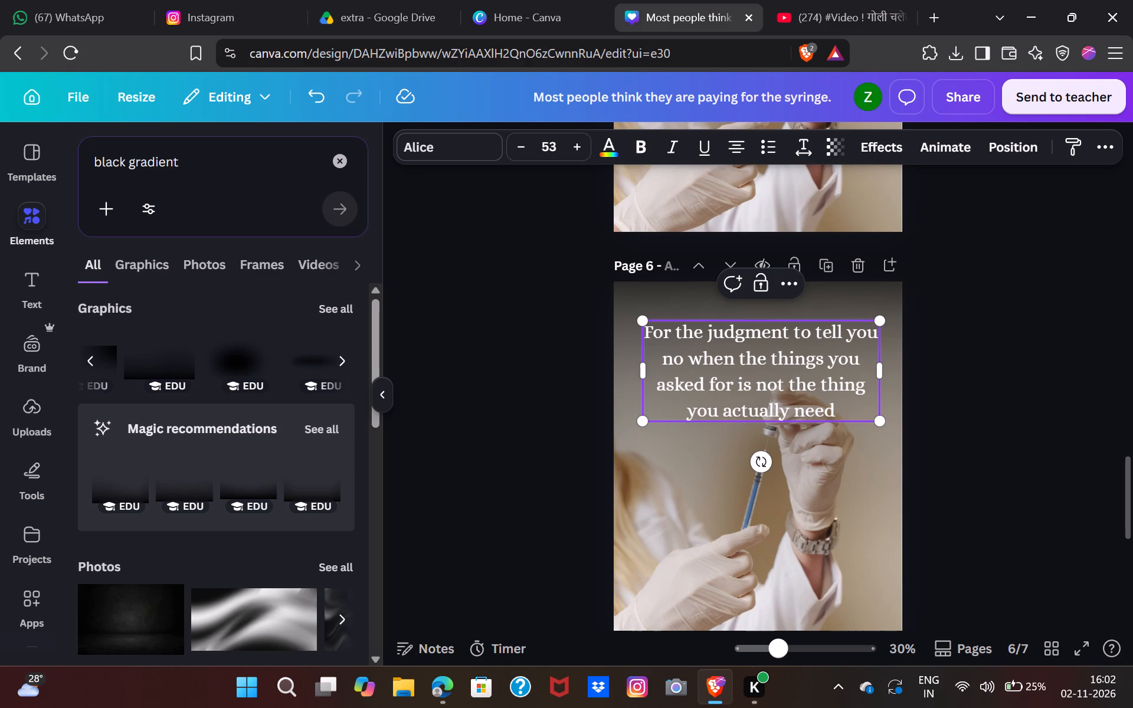
{"action": "key", "text": "period"}
Duplicate page 6 with the sentence about the judgment to tell you no.
{"action": "scroll", "coordinate": [720, 357], "scroll_direction": "right", "scroll_amount": 1}
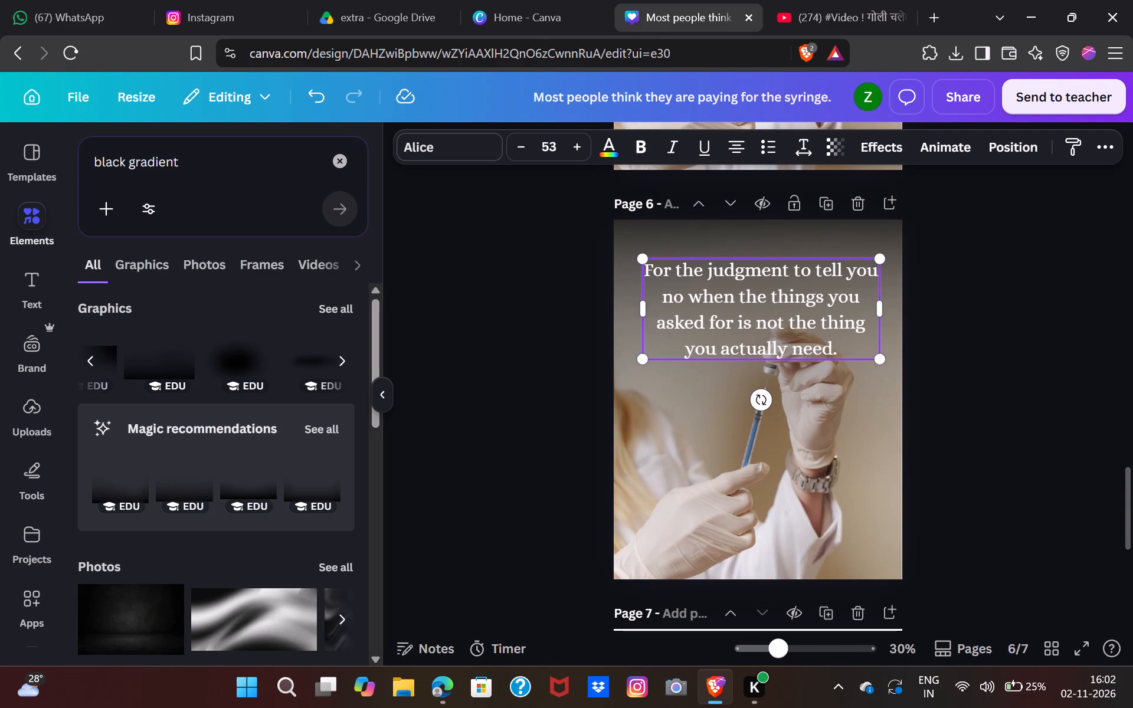
{"action": "left_click", "coordinate": [833, 201]}
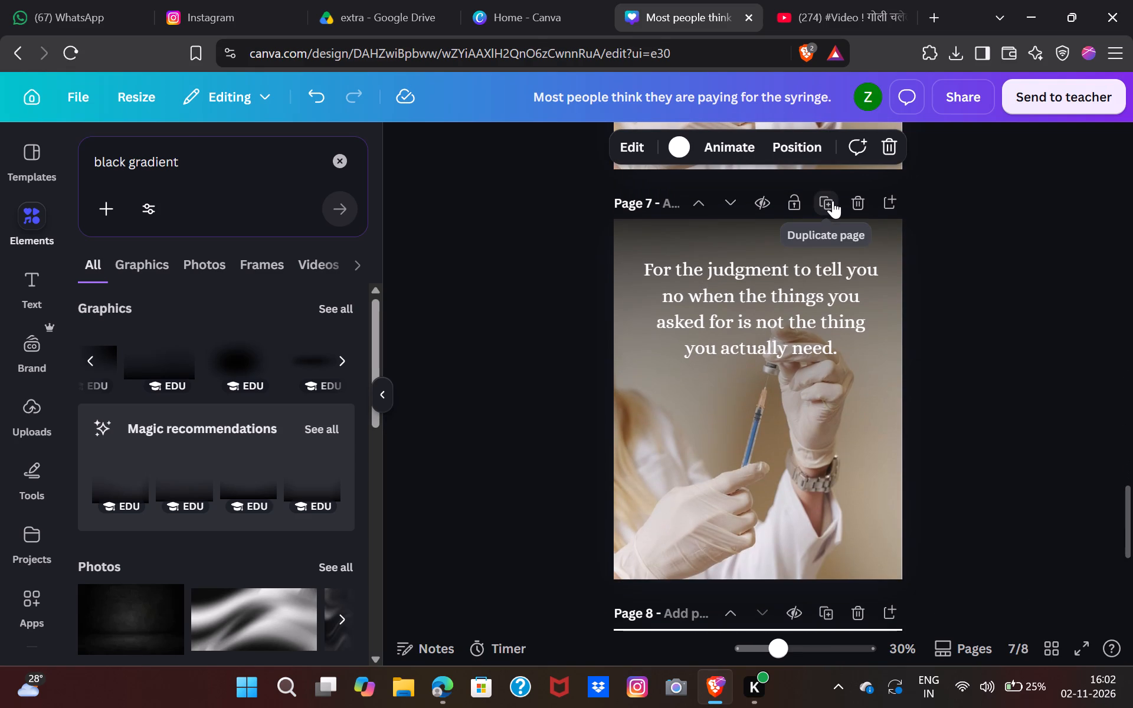
Replace the sentence on page 7 with "For the precision to place it exactly where it belongs and nowhere else.".
{"action": "double_click", "coordinate": [743, 287]}
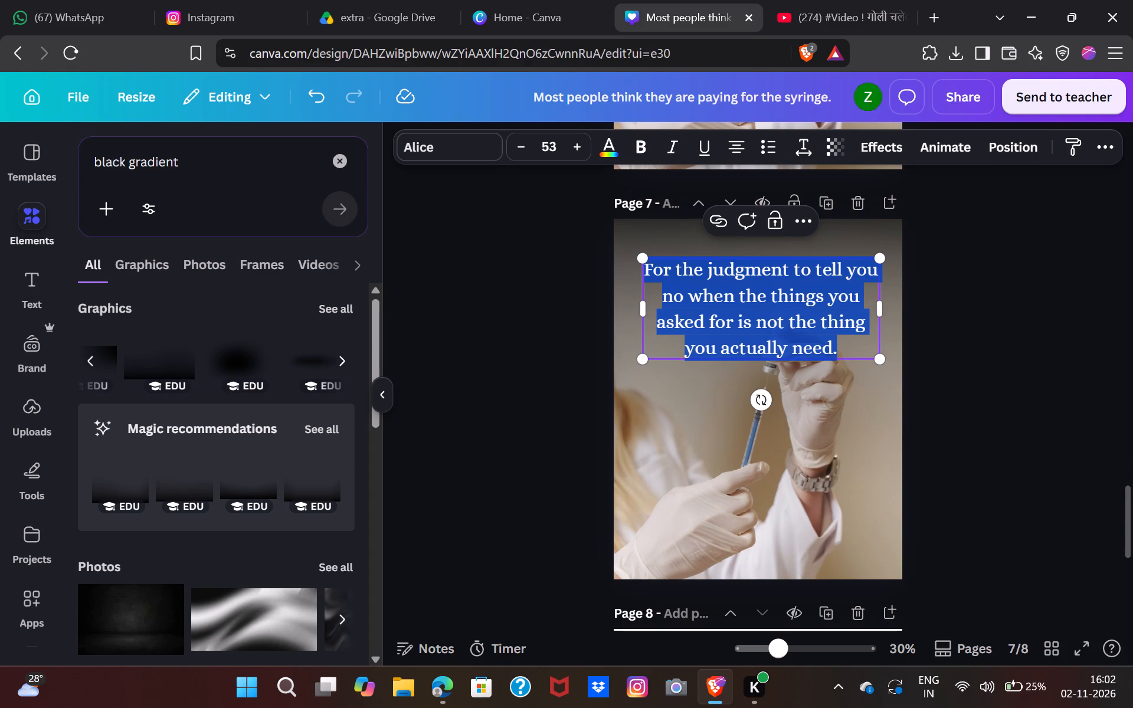
{"action": "key", "text": "BackSpace"}
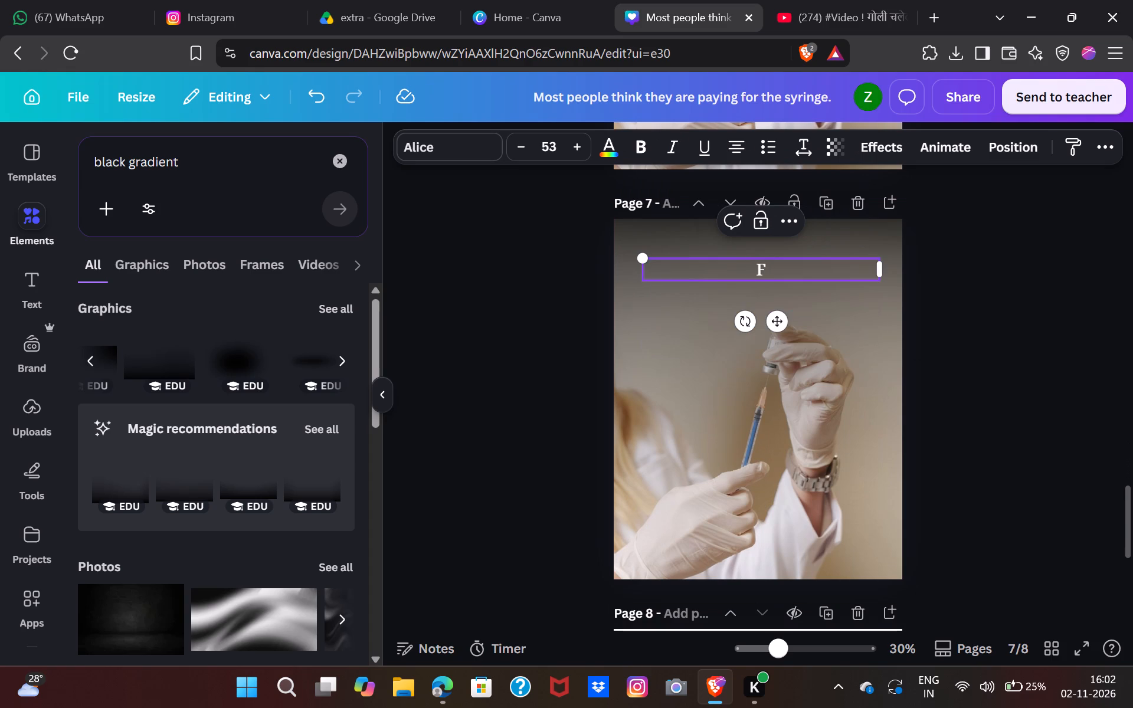
{"action": "type", "text": "or"}
{"action": "key", "text": "space"}
{"action": "type", "text": "the"}
{"action": "key", "text": "space"}
{"action": "type", "text": "prec"}
{"action": "type", "text": "ision to placr"}
{"action": "key", "text": "BackSpace"}
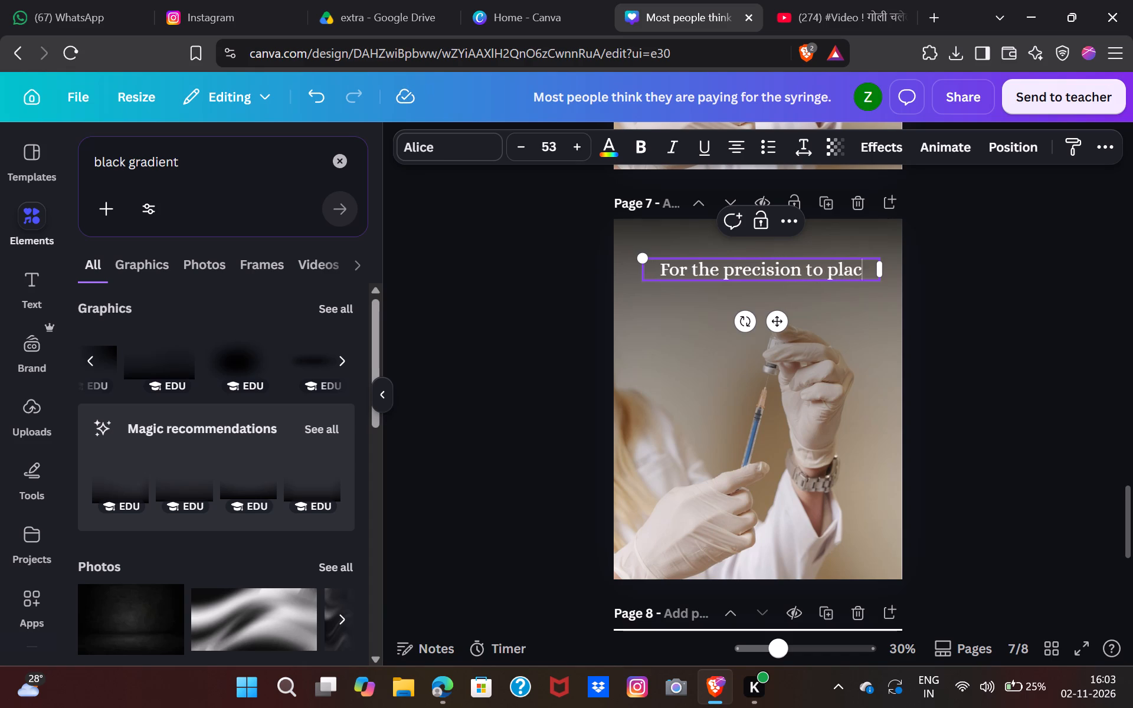
{"action": "type", "text": "e"}
{"action": "key", "text": "space"}
{"action": "type", "text": "it exact"}
{"action": "type", "text": "ly"}
{"action": "key", "text": "space"}
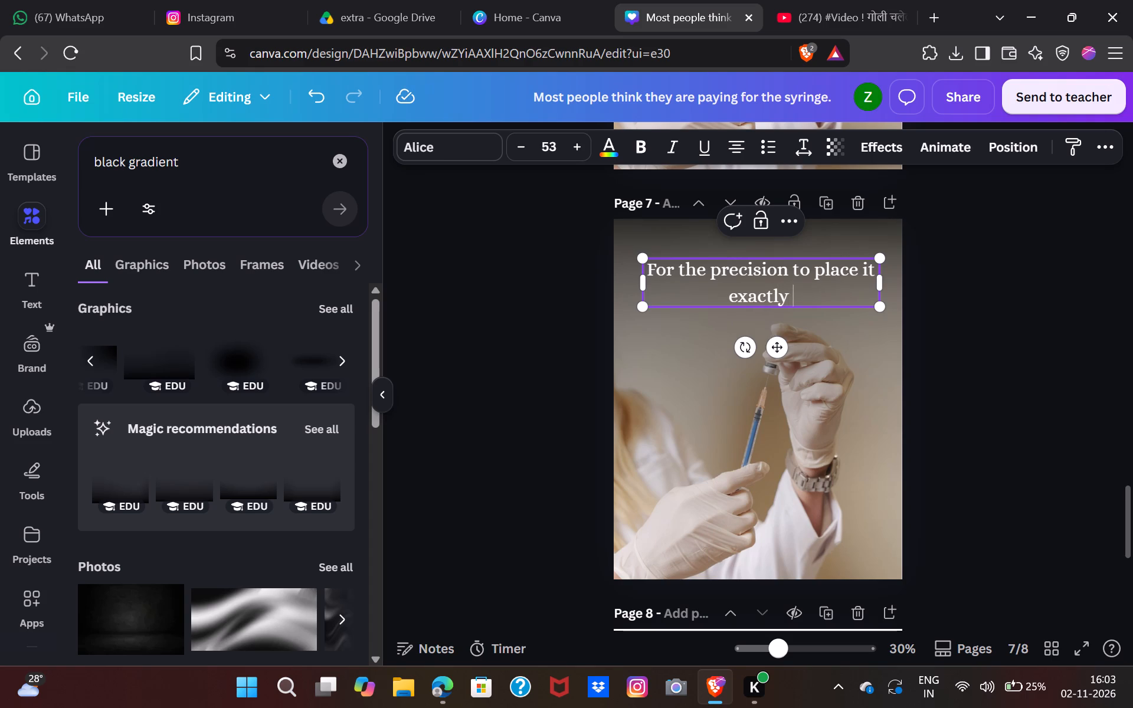
{"action": "type", "text": "where"}
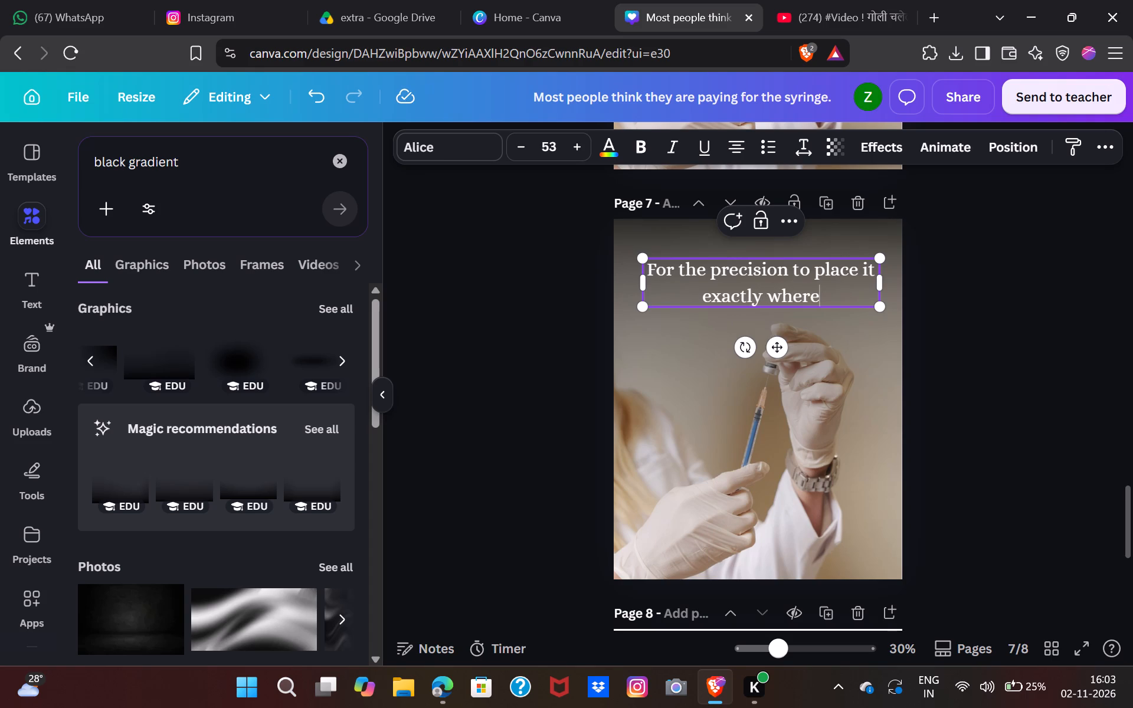
{"action": "key", "text": "space"}
{"action": "type", "text": "it belong"}
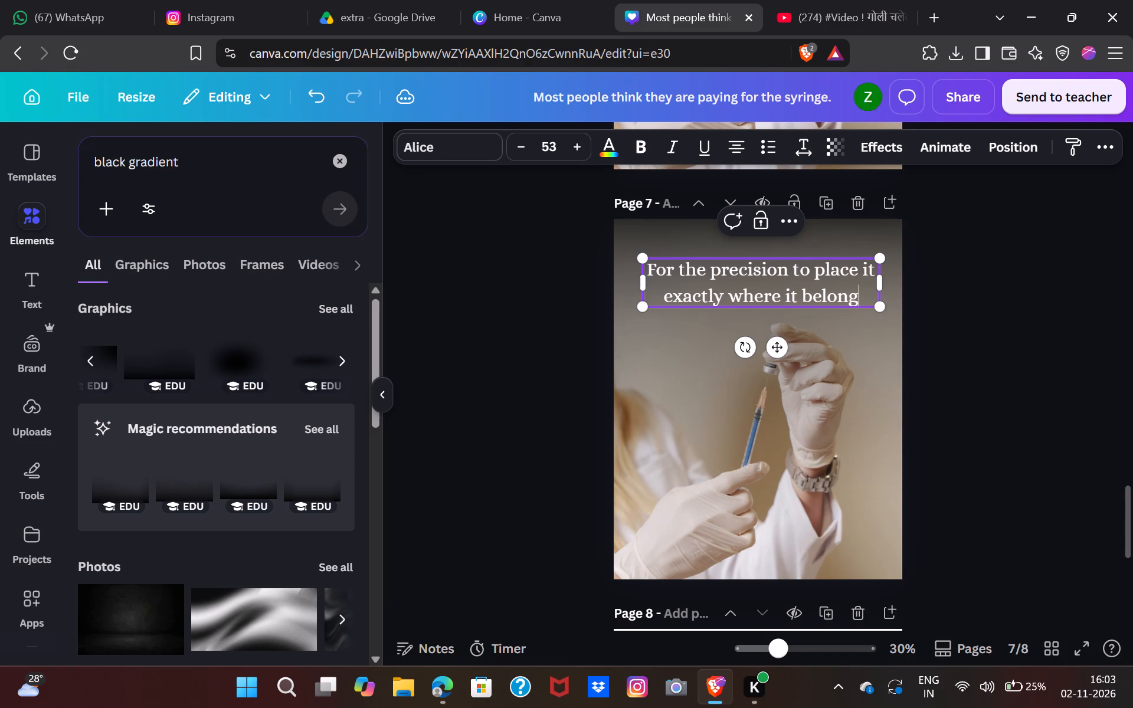
{"action": "type", "text": "s and no"}
{"action": "type", "text": "where ww"}
{"action": "key", "text": "BackSpace"}
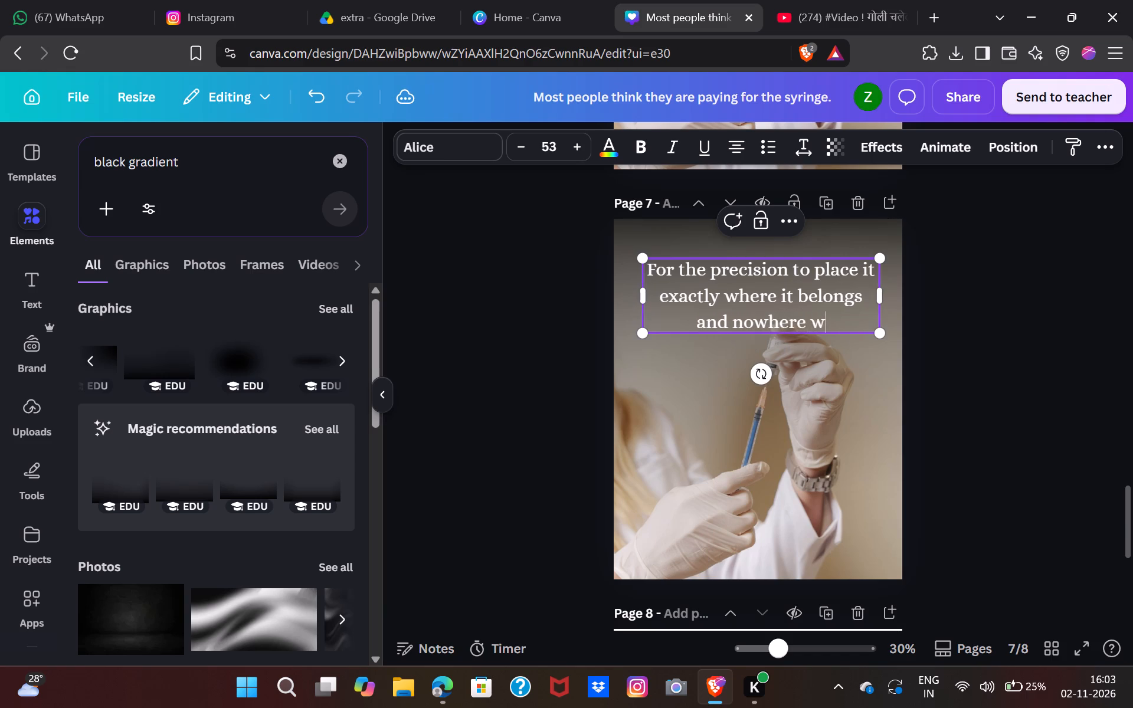
{"action": "type", "text": "es"}
{"action": "key", "text": "BackSpace"}
{"action": "key", "text": "BackSpace"}
{"action": "key", "text": "BackSpace"}
{"action": "type", "text": "else"}
{"action": "key", "text": "period"}
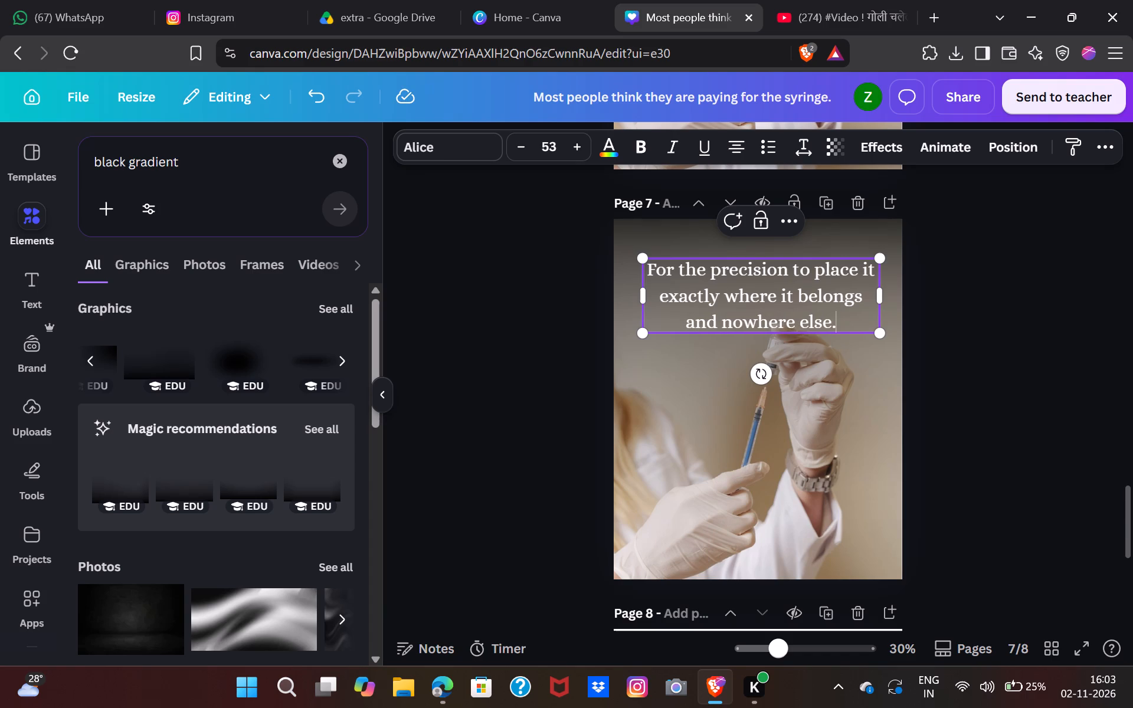
Duplicate page 7 with the sentence about the precision of placement.
{"action": "left_click", "coordinate": [851, 448]}
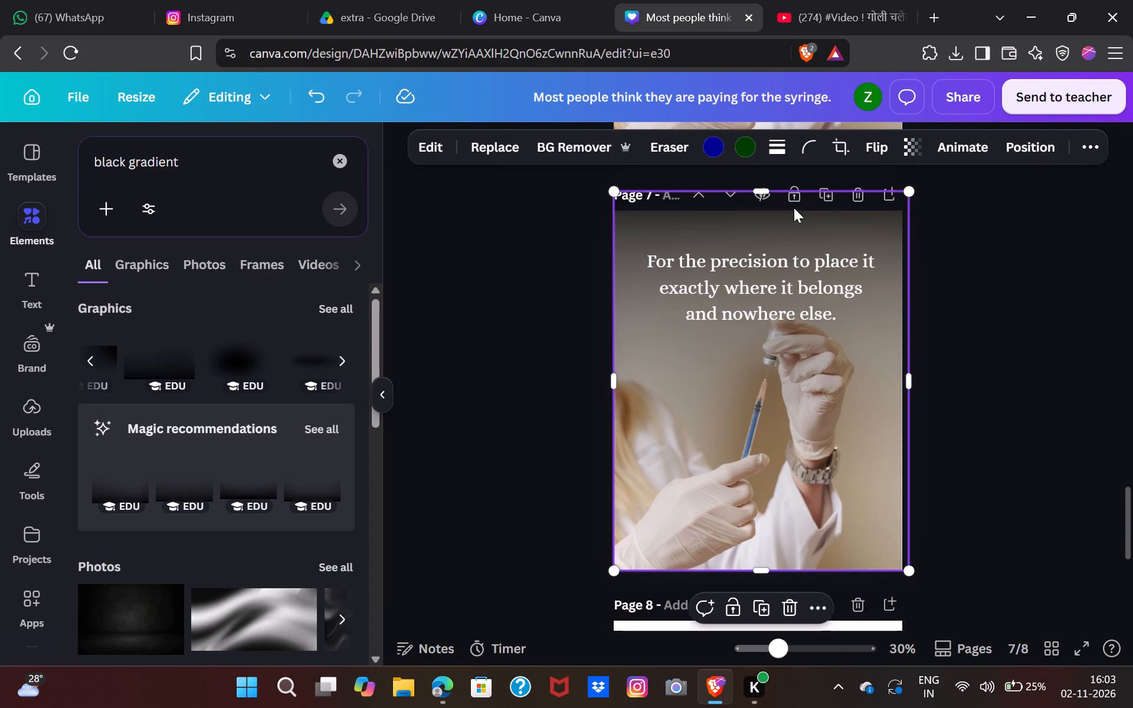
{"action": "left_click", "coordinate": [827, 204]}
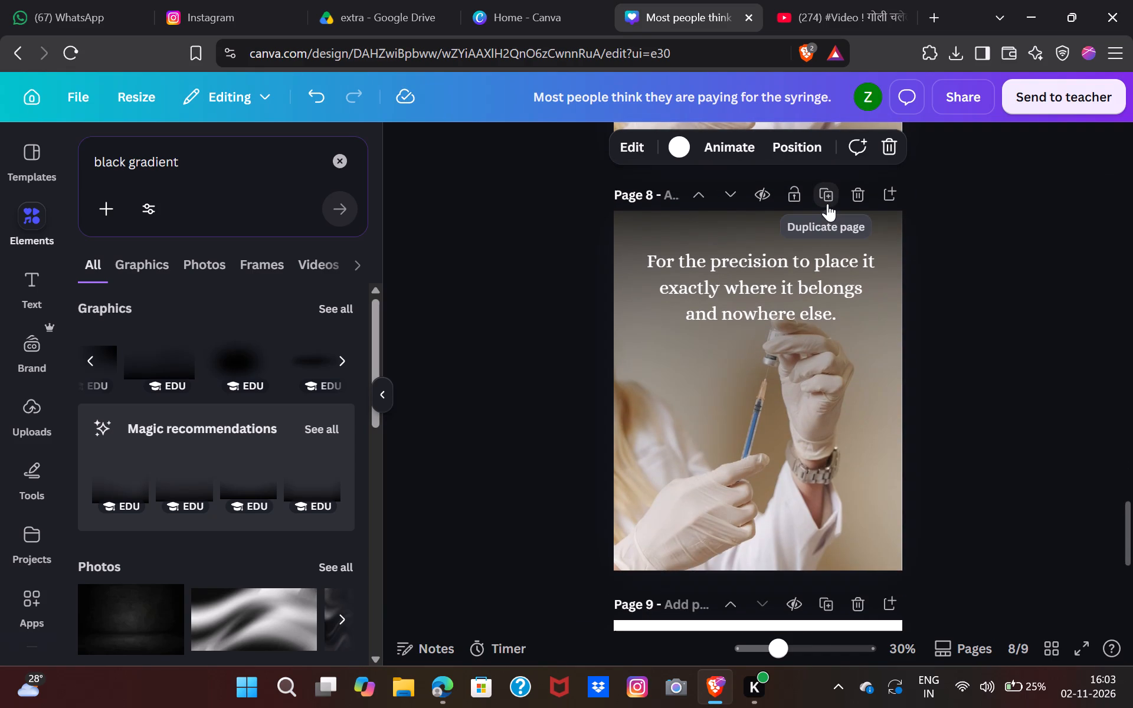
Replace the sentence on page 8 with "Anyone can hold a syringe. What you are paying for is what happens before it ever touches you".
{"action": "double_click", "coordinate": [757, 270]}
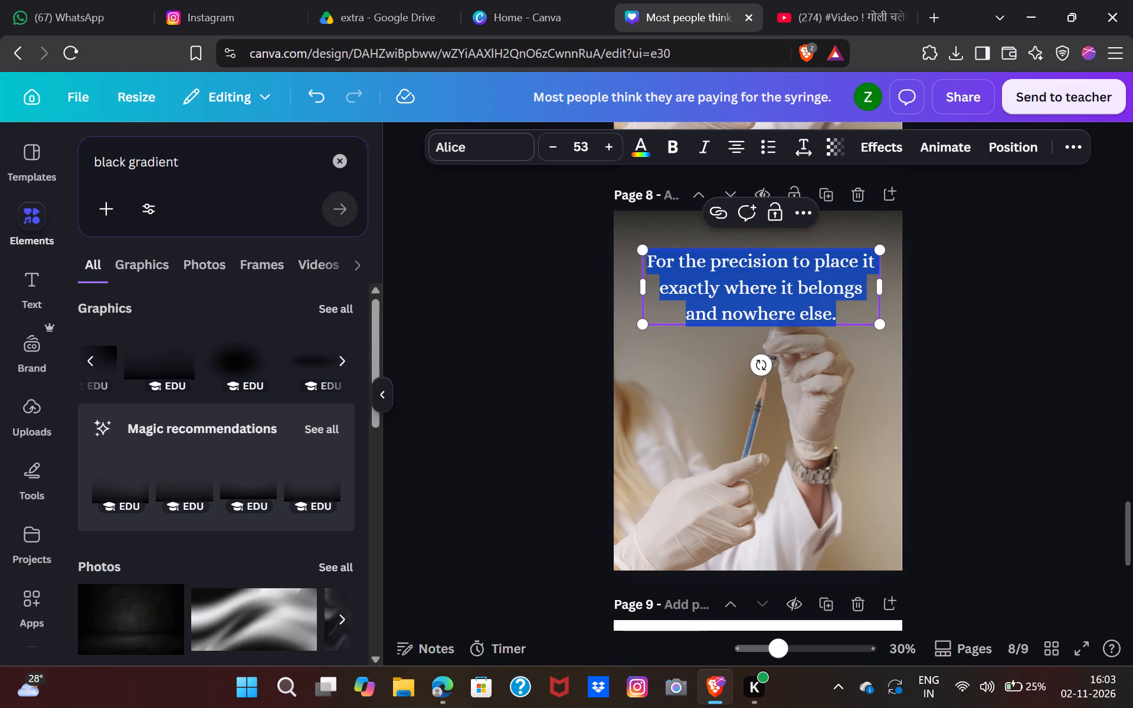
{"action": "key", "text": "shift+a"}
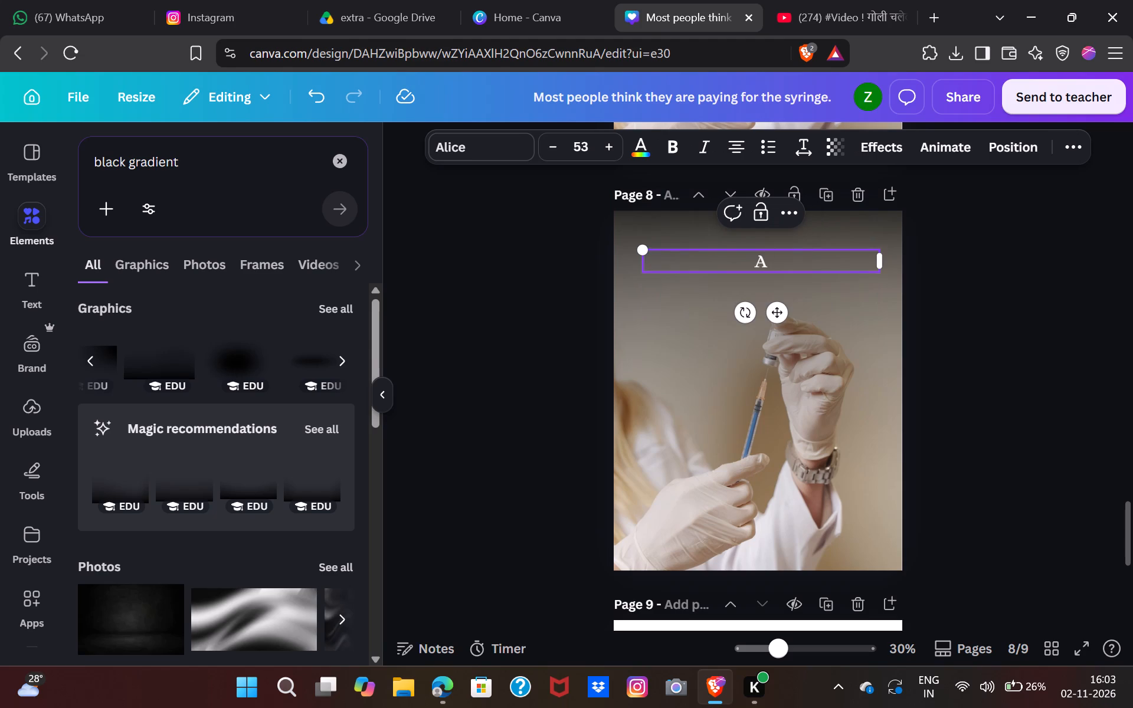
{"action": "type", "text": "ny"}
{"action": "type", "text": "one"}
{"action": "key", "text": "space"}
{"action": "type", "text": "can hold a sy"}
{"action": "type", "text": "ring"}
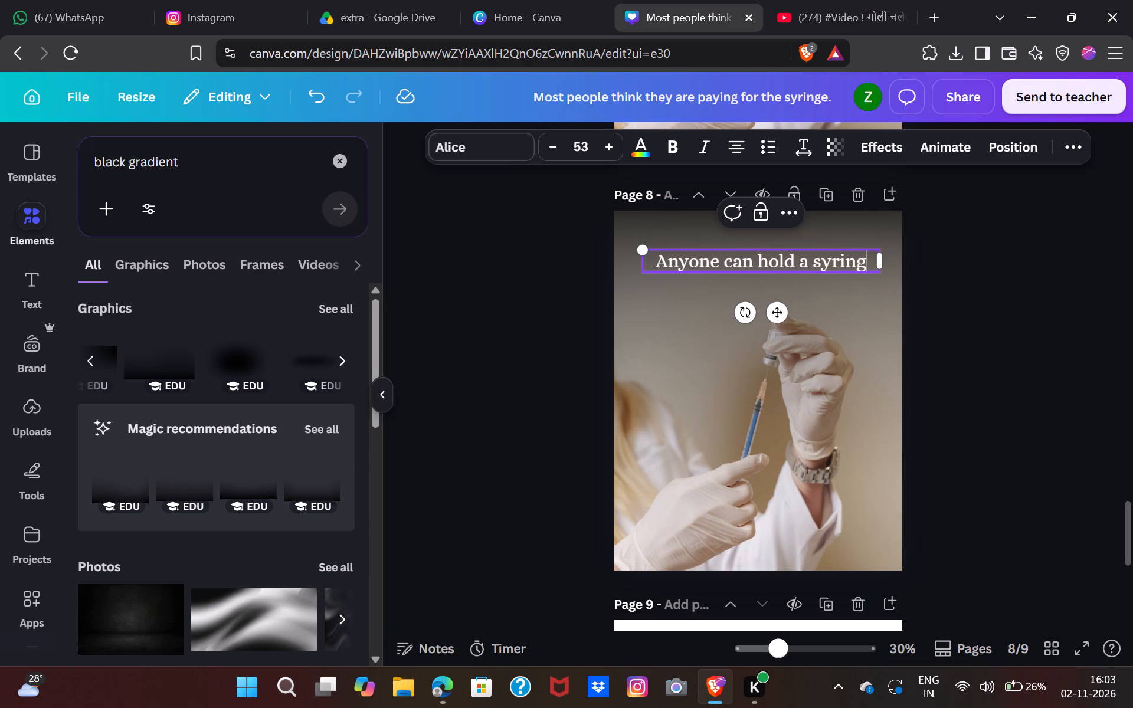
{"action": "type", "text": "e."}
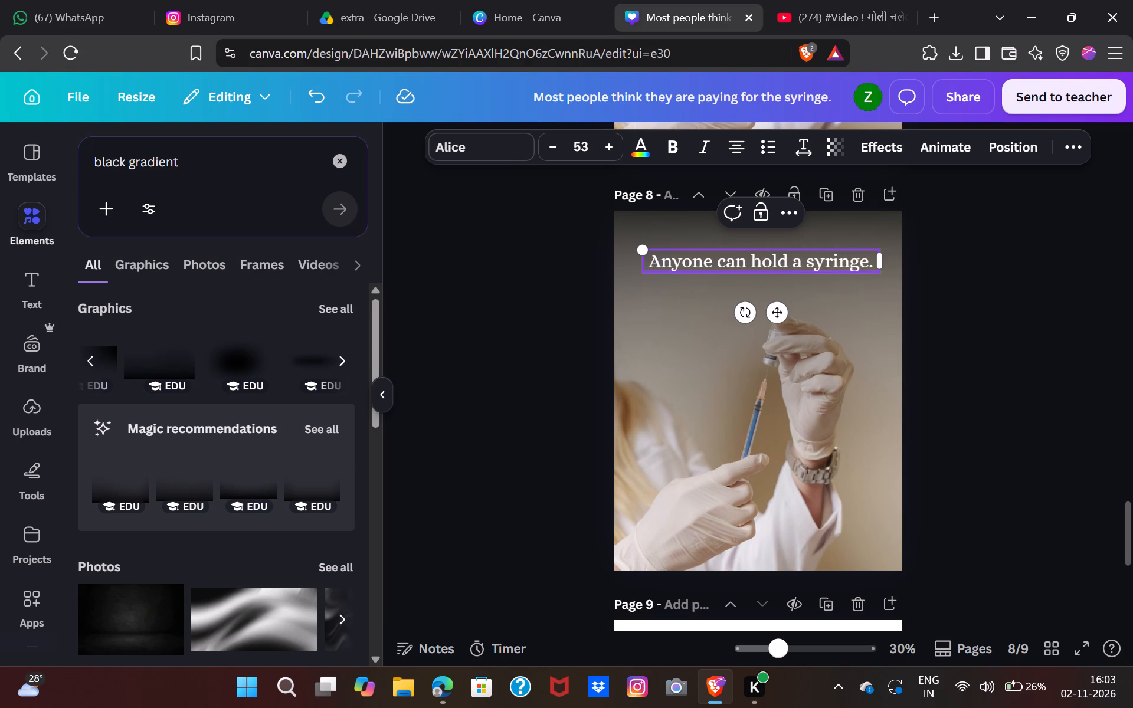
{"action": "key", "text": "shift+w"}
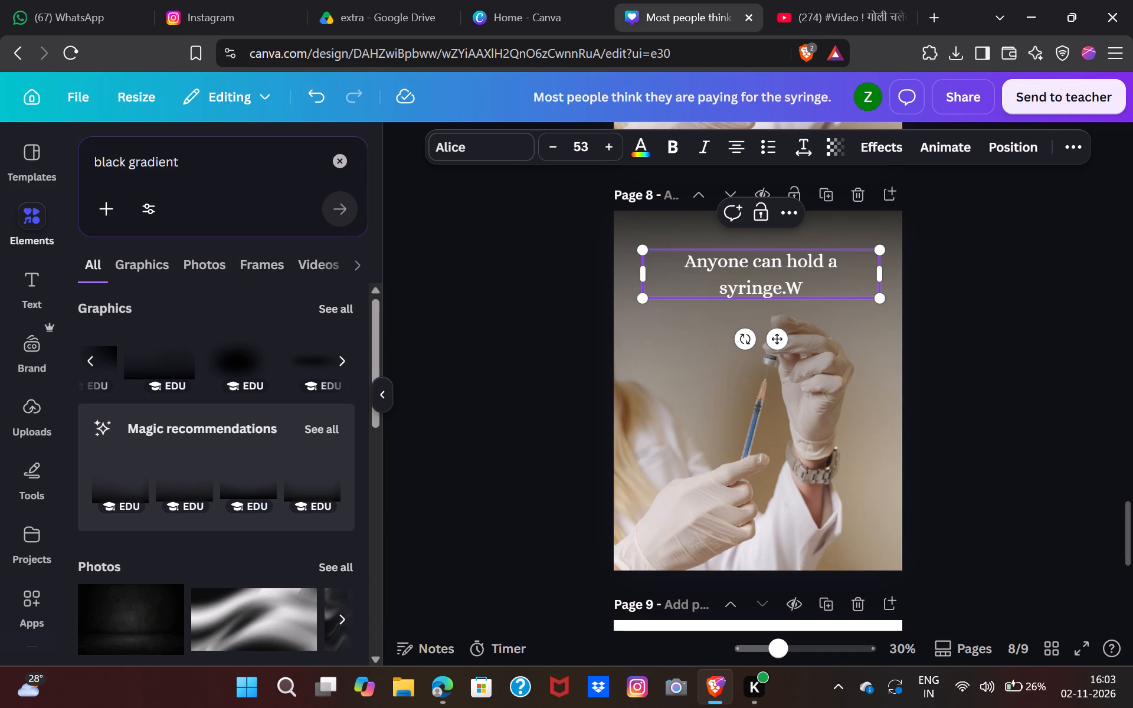
{"action": "key", "text": "BackSpace"}
{"action": "key", "text": "space"}
{"action": "key", "text": "shift+w"}
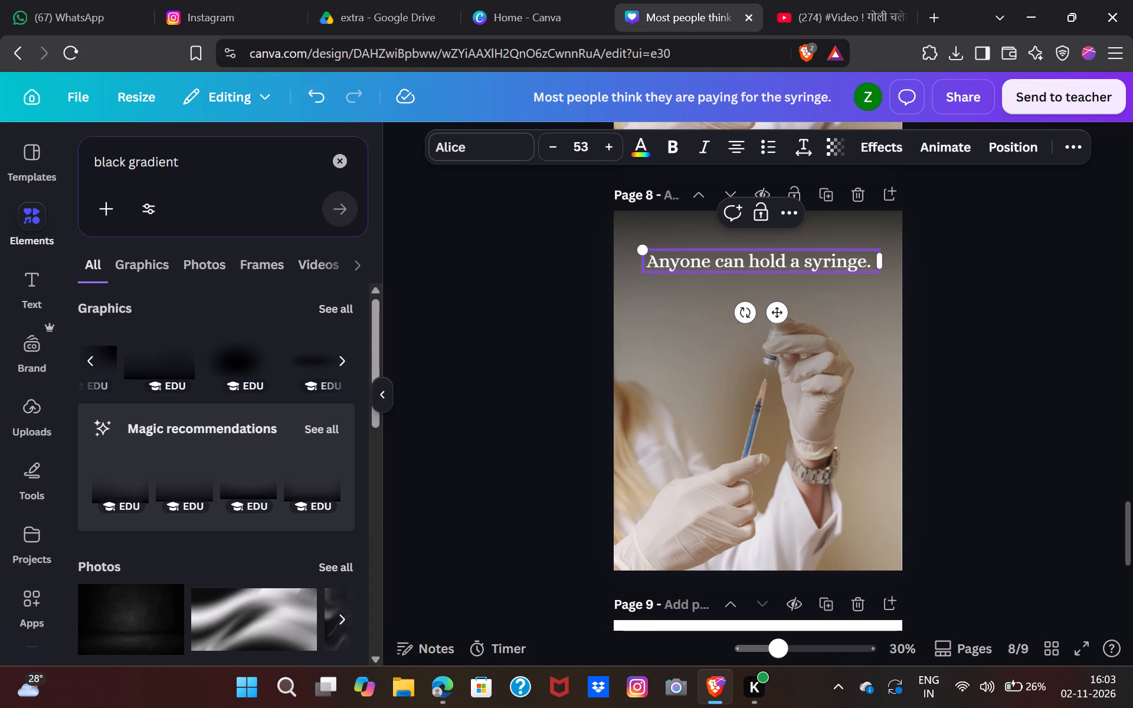
{"action": "type", "text": "hat"}
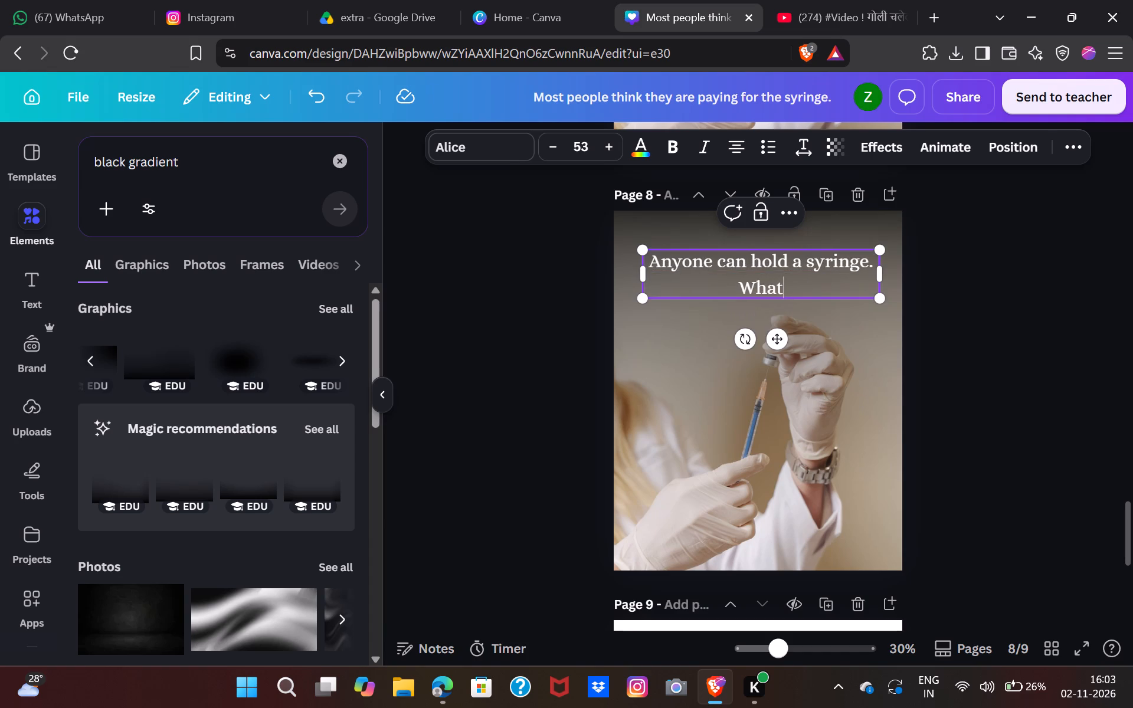
{"action": "key", "text": "space"}
{"action": "type", "text": "you are"}
{"action": "key", "text": "space"}
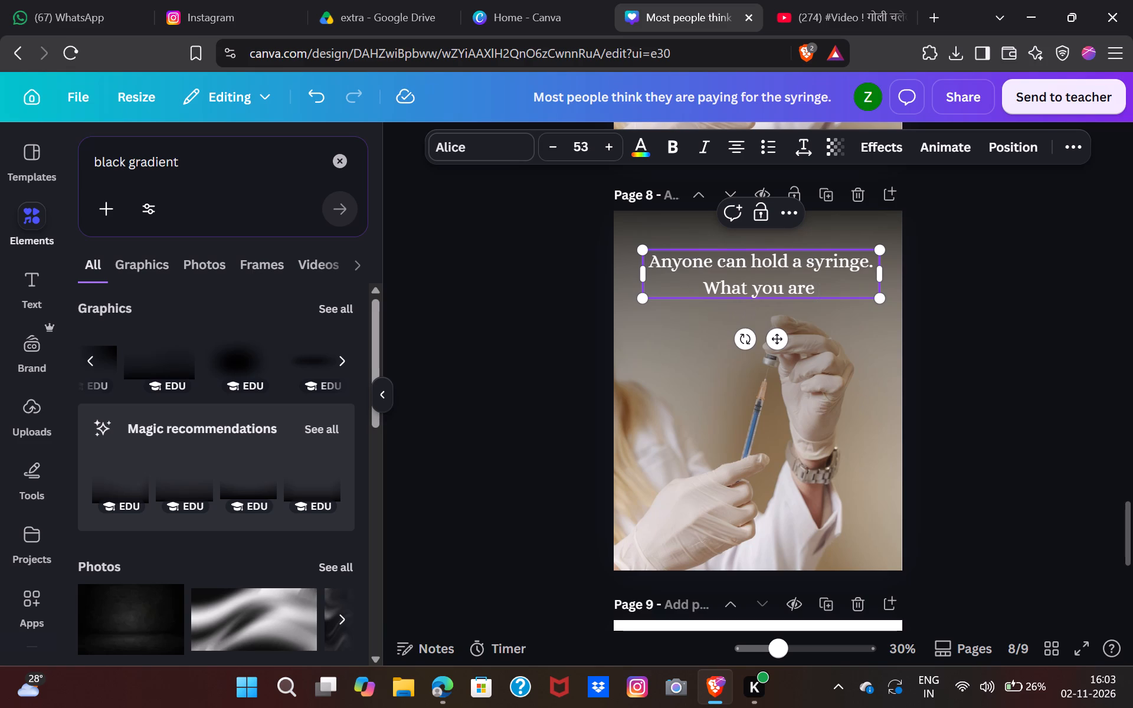
{"action": "type", "text": "paying"}
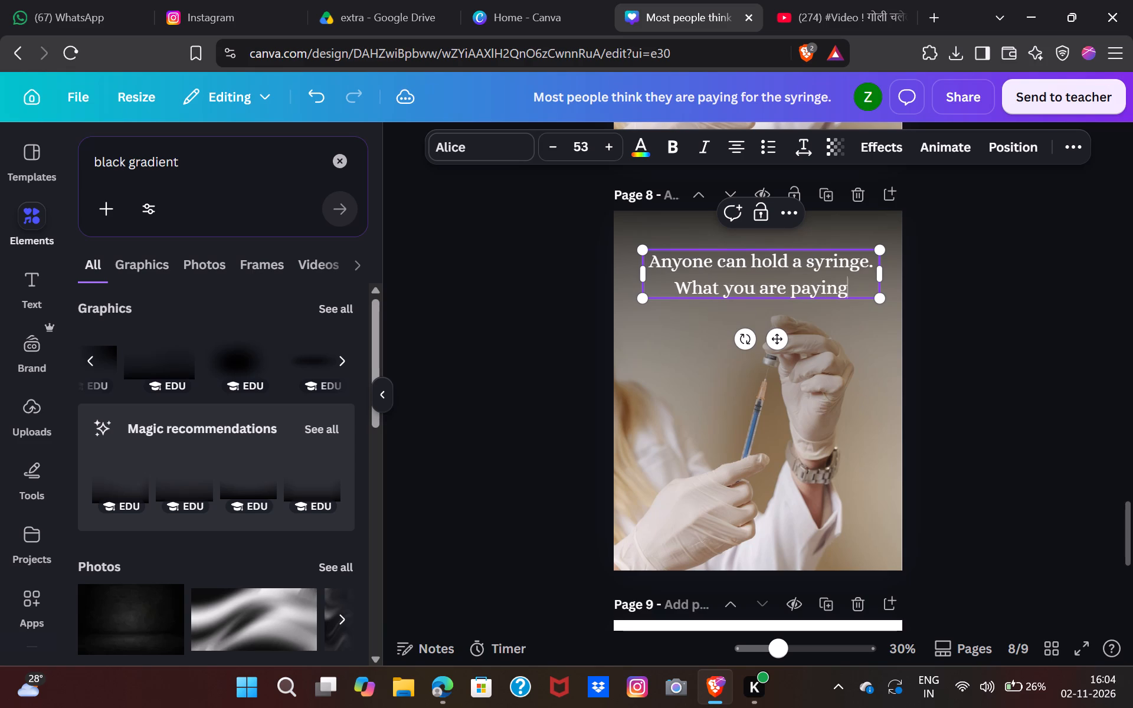
{"action": "key", "text": "space"}
{"action": "type", "text": "for"}
{"action": "key", "text": "space"}
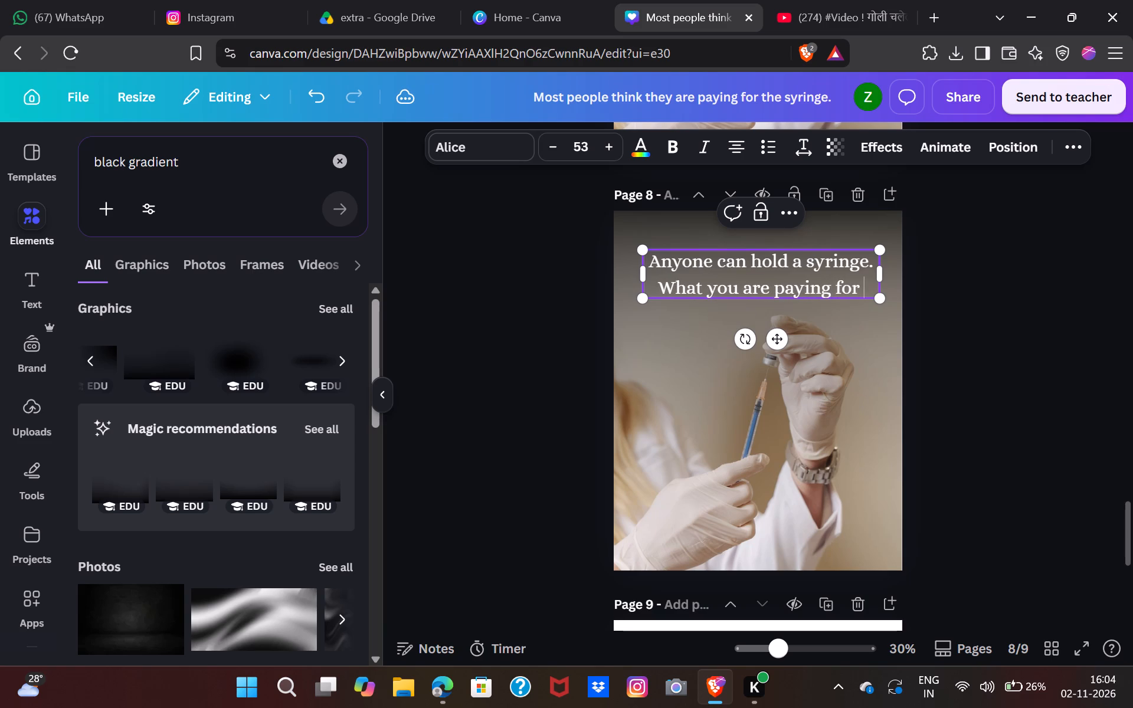
{"action": "type", "text": "is"}
{"action": "key", "text": "space"}
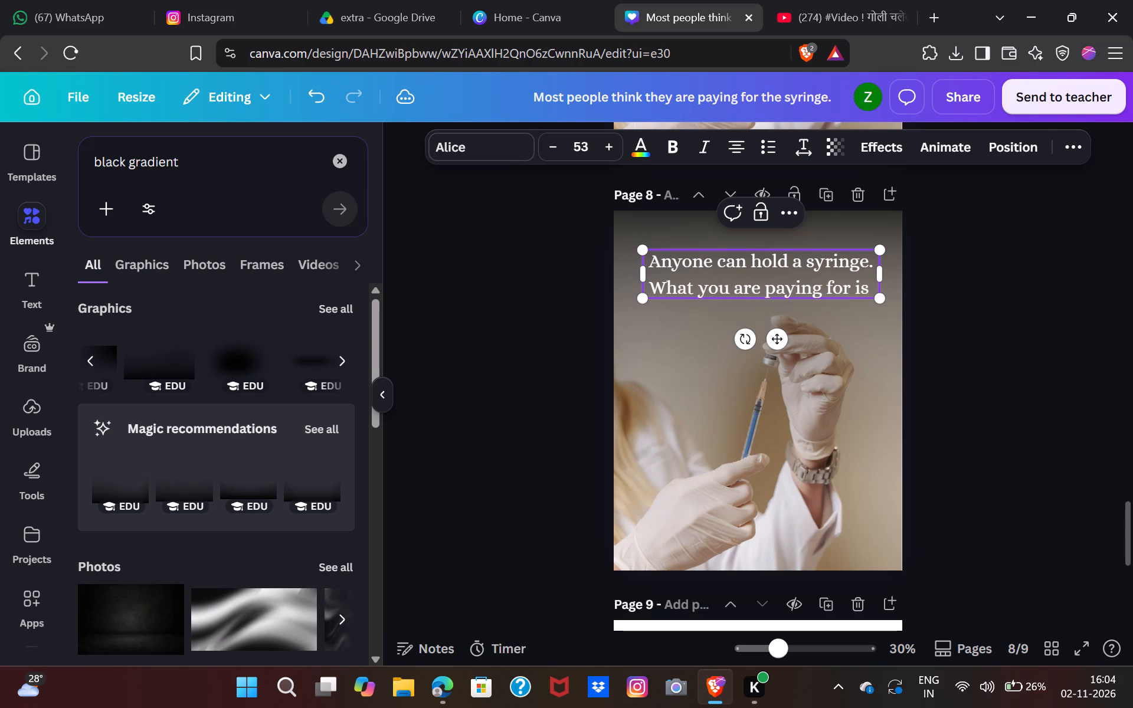
{"action": "type", "text": "what happens befi"}
{"action": "key", "text": "BackSpace"}
{"action": "type", "text": "ore"}
{"action": "key", "text": "space"}
{"action": "type", "text": "it ever touches youe"}
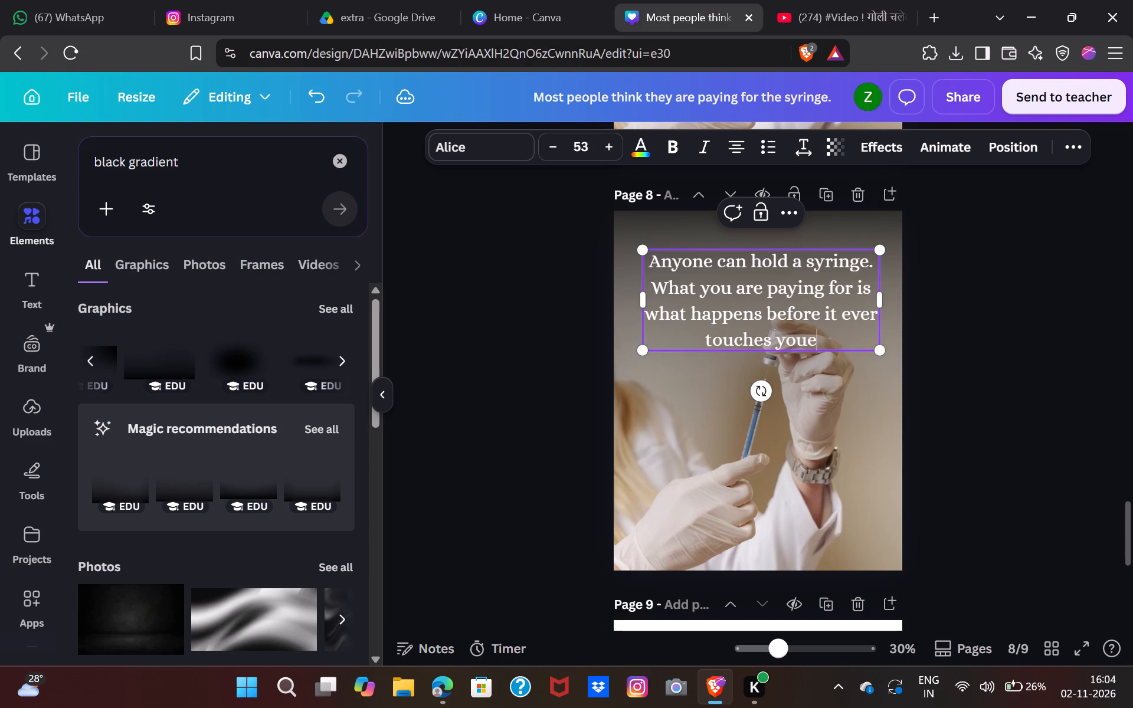
Finish the sentence on page 8 so it ends with "touches your face.".
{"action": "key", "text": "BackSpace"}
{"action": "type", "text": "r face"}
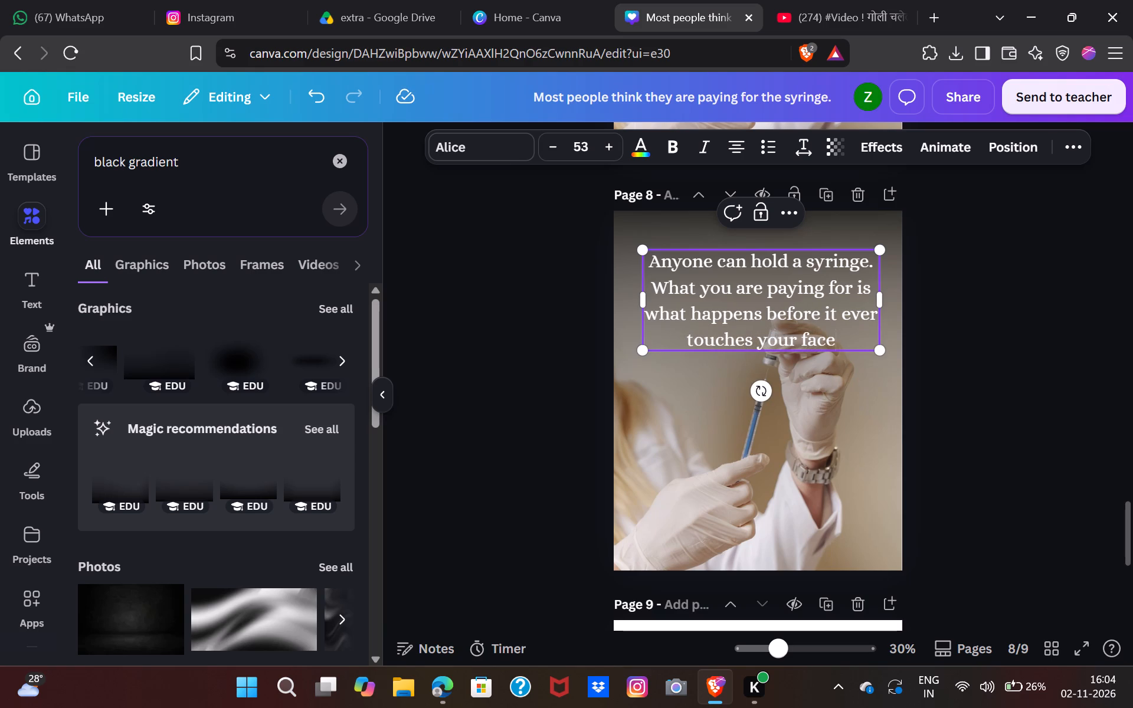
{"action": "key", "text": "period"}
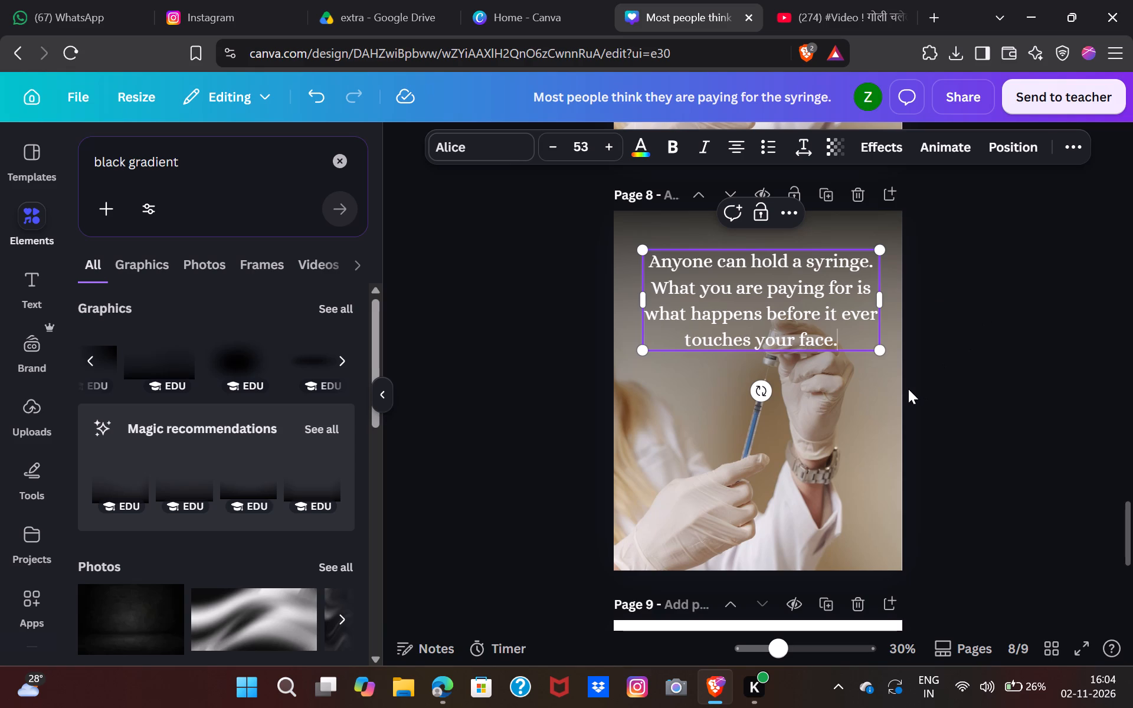
Duplicate page 8 with the sentence about what happens before the syringe touches your face.
{"action": "left_click", "coordinate": [820, 179]}
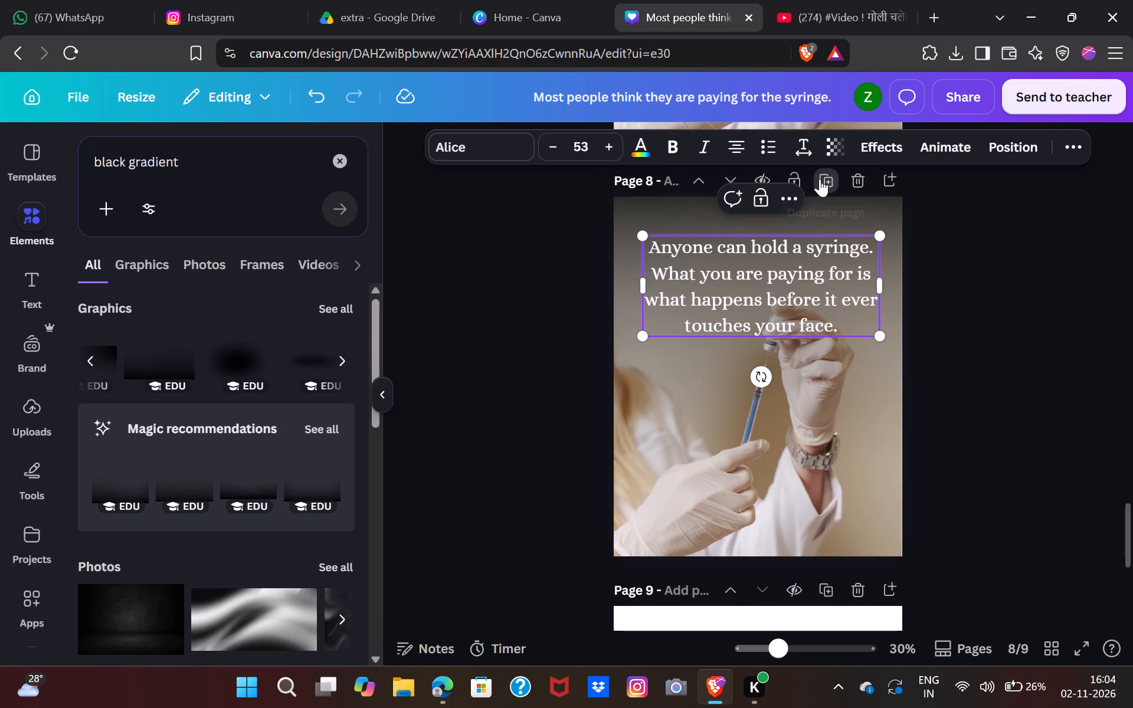
Replace the sentence on page 9 with "And what you get is walking out still looking like you".
{"action": "double_click", "coordinate": [719, 254]}
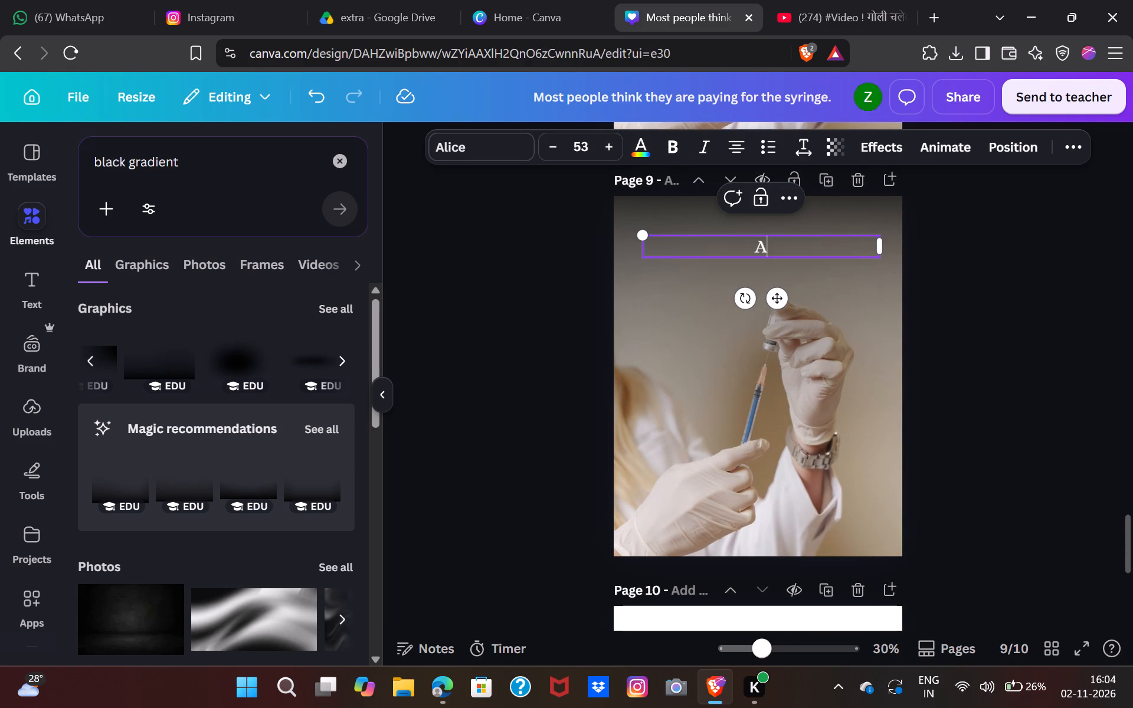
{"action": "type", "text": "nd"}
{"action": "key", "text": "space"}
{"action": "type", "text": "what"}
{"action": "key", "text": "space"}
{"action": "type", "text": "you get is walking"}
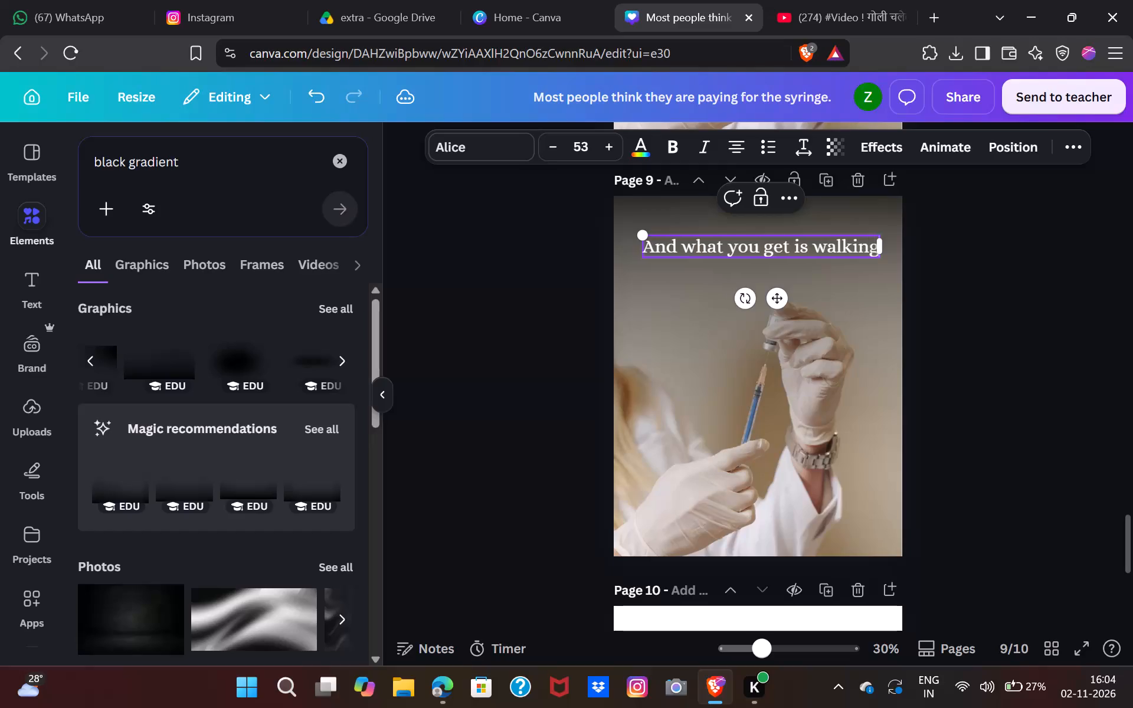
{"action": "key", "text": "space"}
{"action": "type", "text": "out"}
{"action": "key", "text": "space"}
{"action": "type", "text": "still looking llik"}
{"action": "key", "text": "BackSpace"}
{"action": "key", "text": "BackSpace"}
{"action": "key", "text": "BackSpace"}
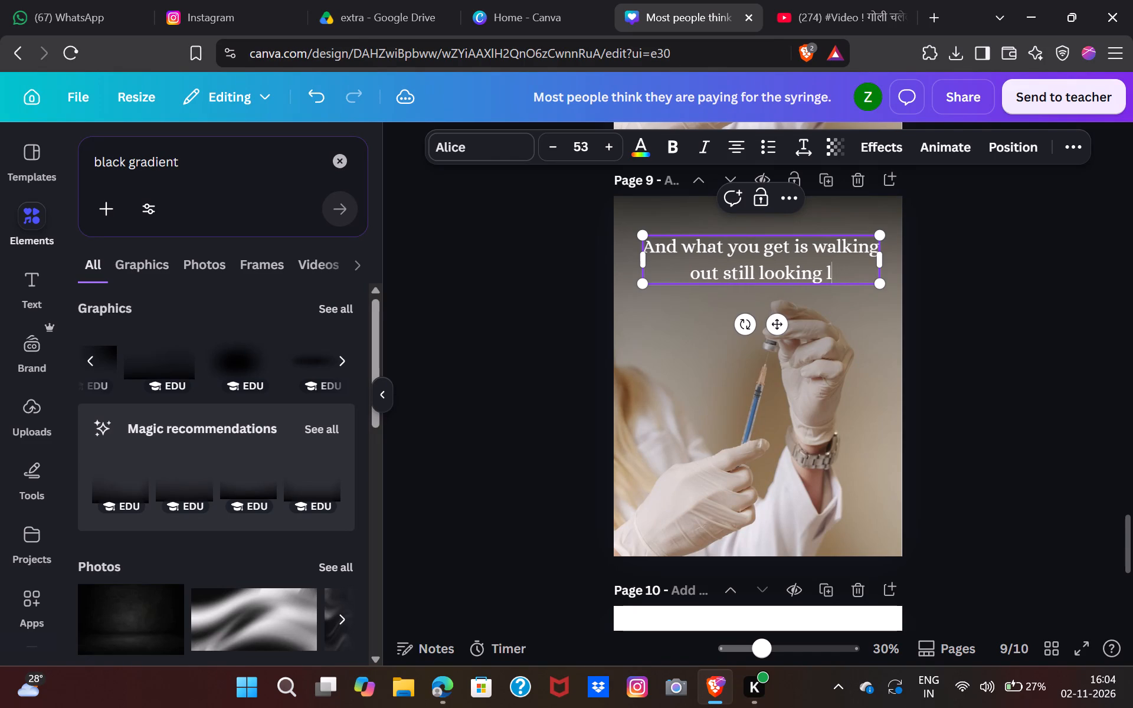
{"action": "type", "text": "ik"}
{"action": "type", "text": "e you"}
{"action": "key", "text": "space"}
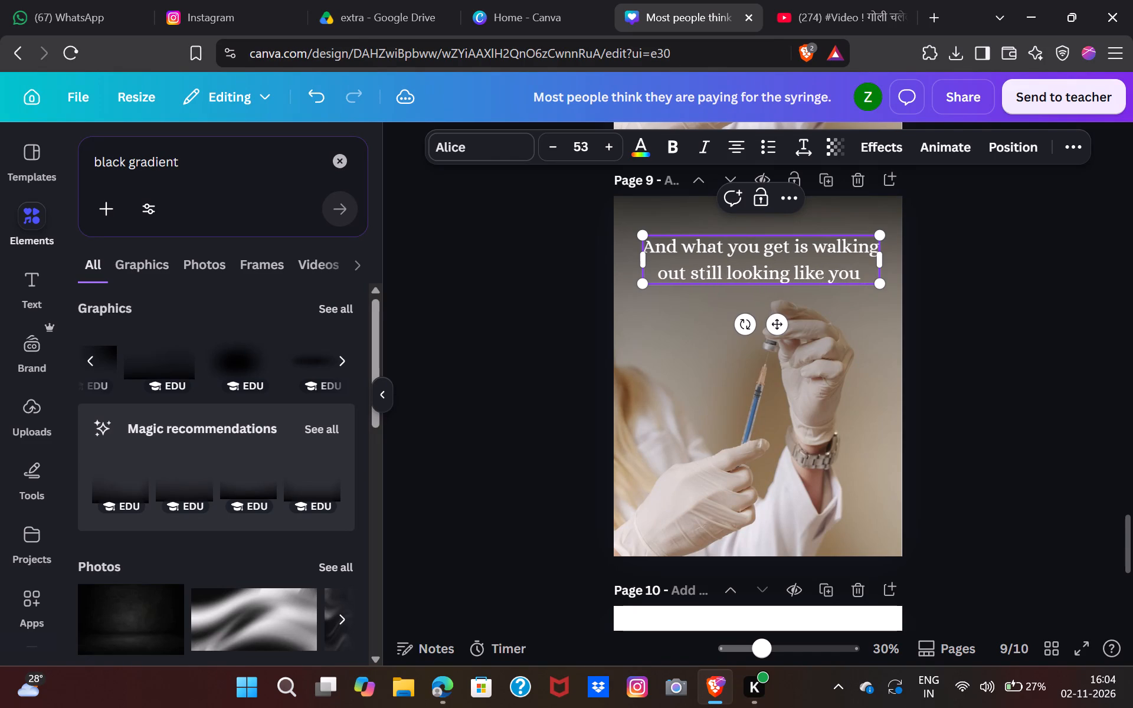
Complete the sentence on page 9 by adding ", just more rested." after "still looking like you".
{"action": "key", "text": "BackSpace"}
{"action": "key", "text": "comma"}
{"action": "key", "text": "space"}
{"action": "type", "text": "just"}
{"action": "key", "text": "space"}
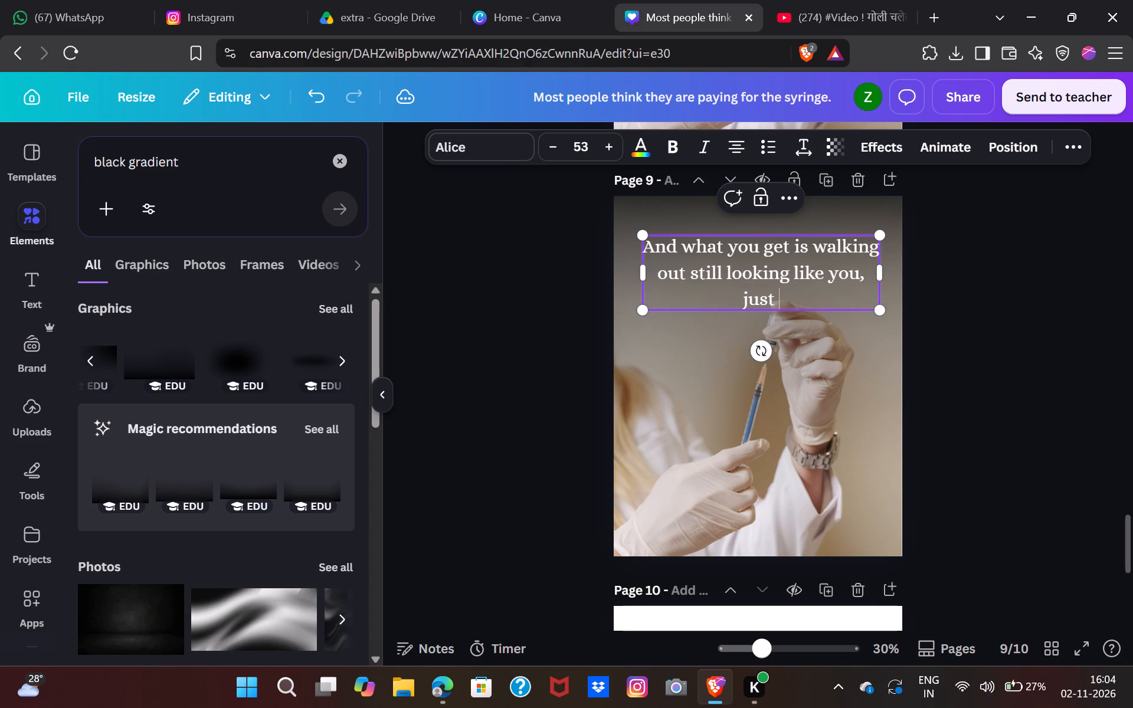
{"action": "type", "text": "more rested"}
{"action": "key", "text": "period"}
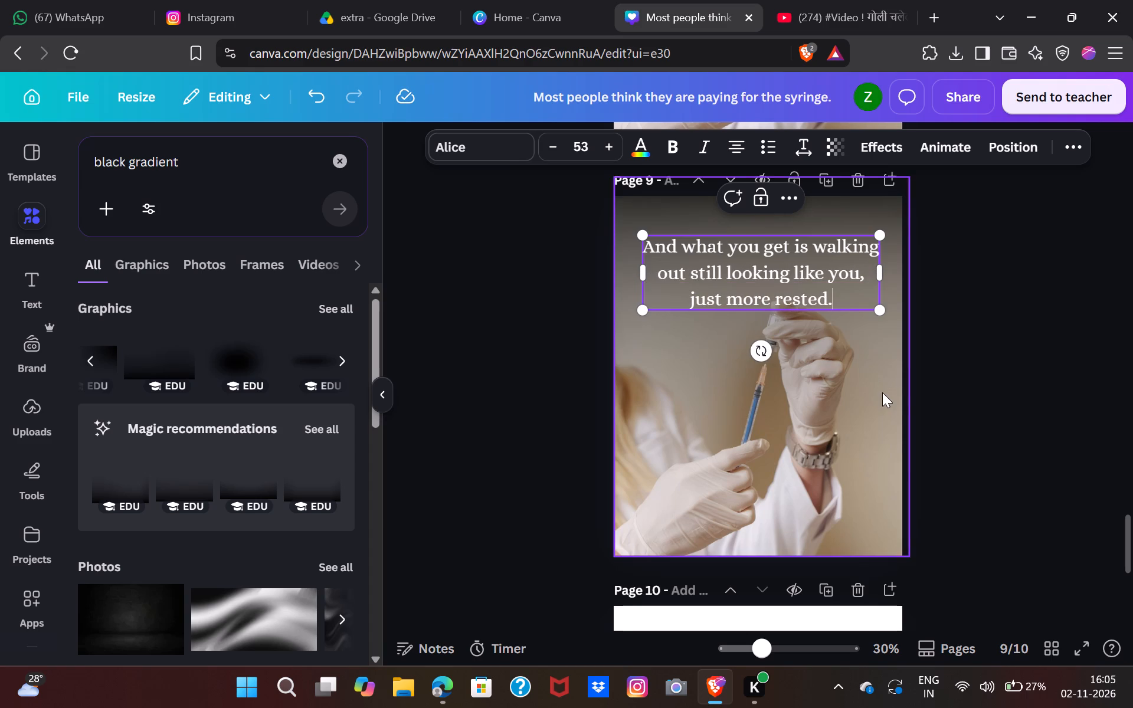
{"action": "left_click", "coordinate": [980, 386]}
{"action": "left_click", "coordinate": [874, 289]}
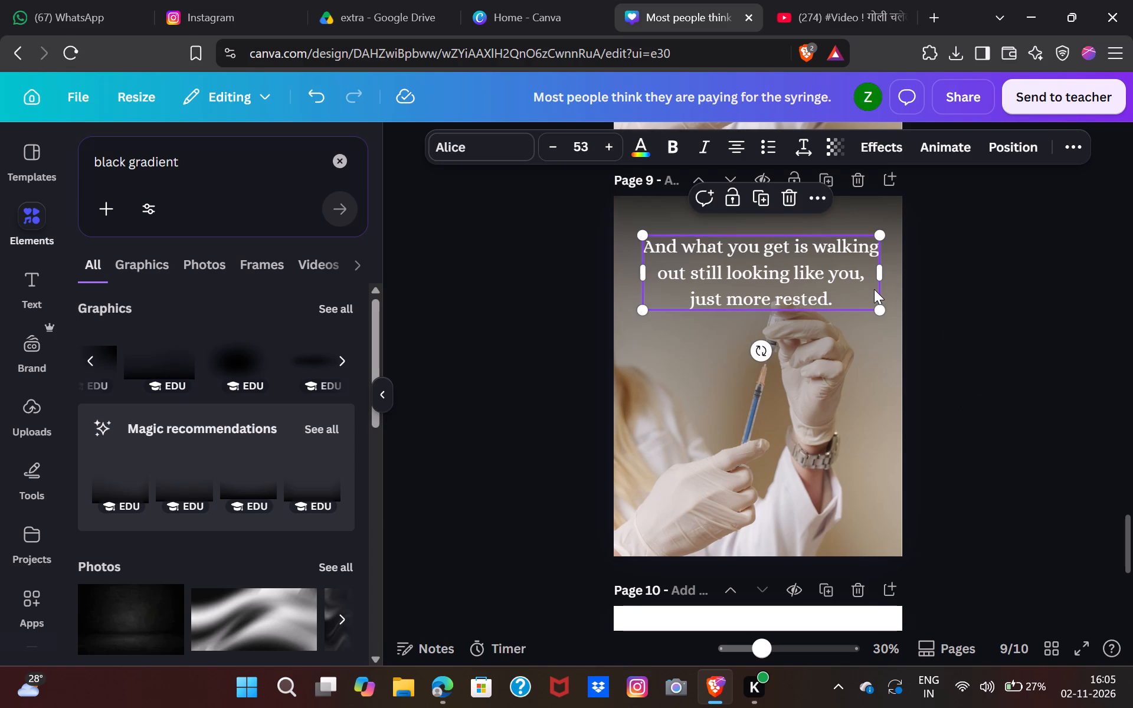
{"action": "left_click", "coordinate": [961, 330]}
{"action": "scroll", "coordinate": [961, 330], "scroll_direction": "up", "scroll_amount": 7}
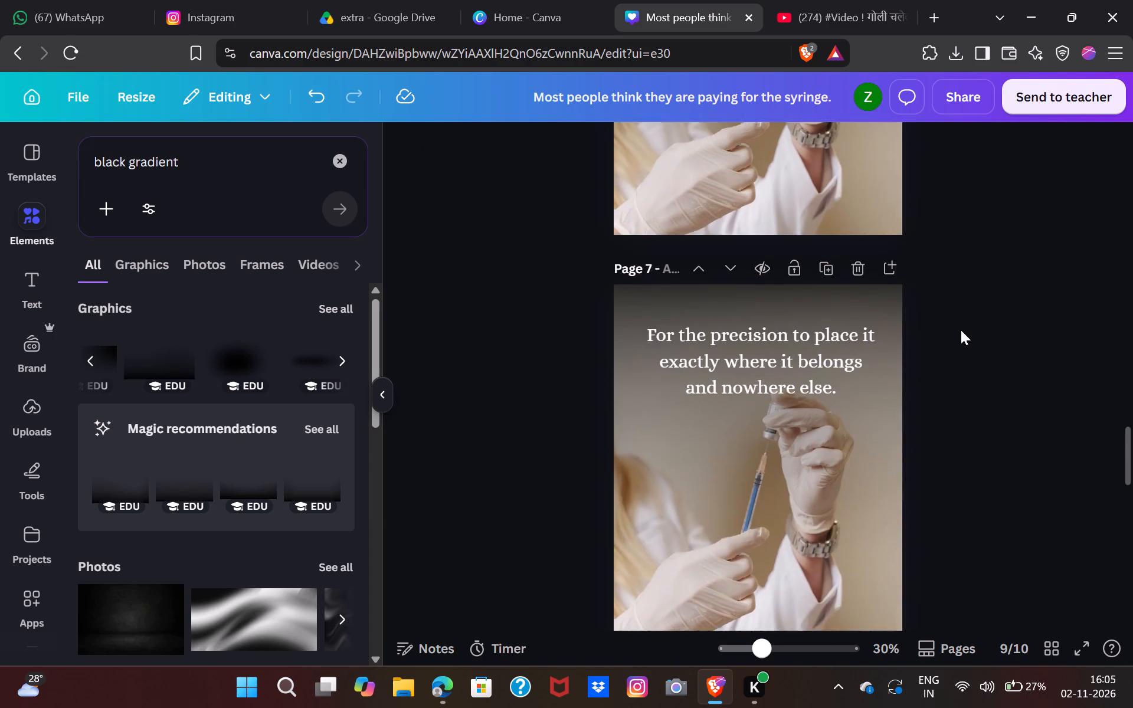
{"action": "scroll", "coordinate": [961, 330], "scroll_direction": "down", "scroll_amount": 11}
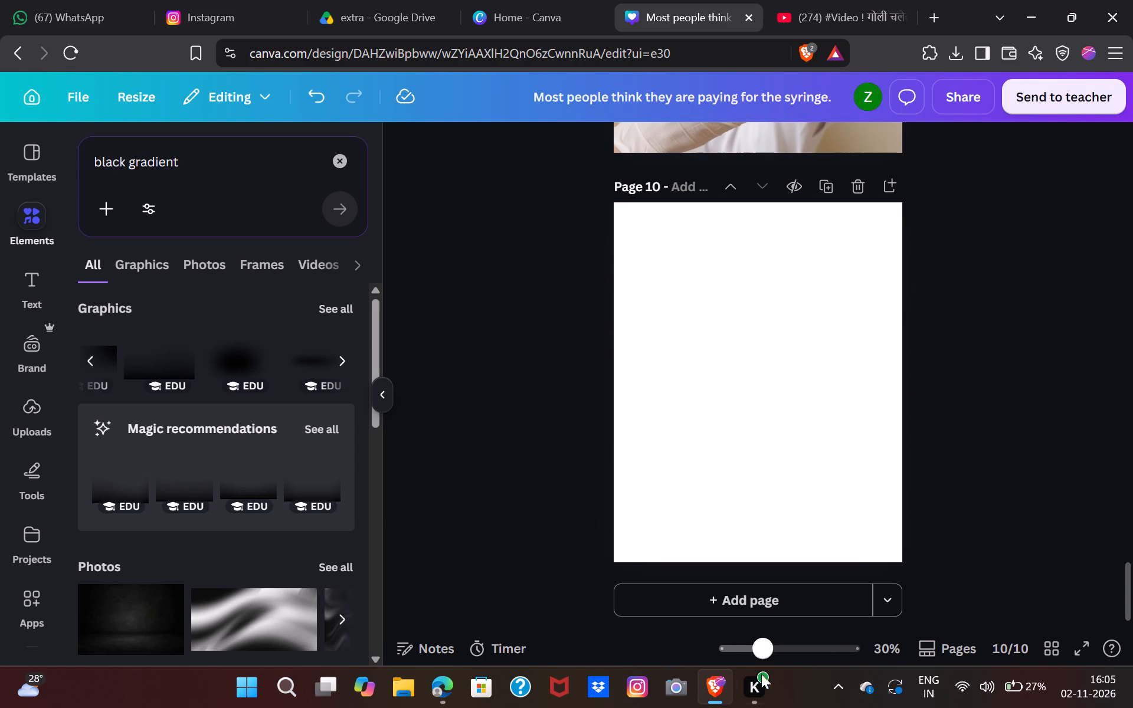